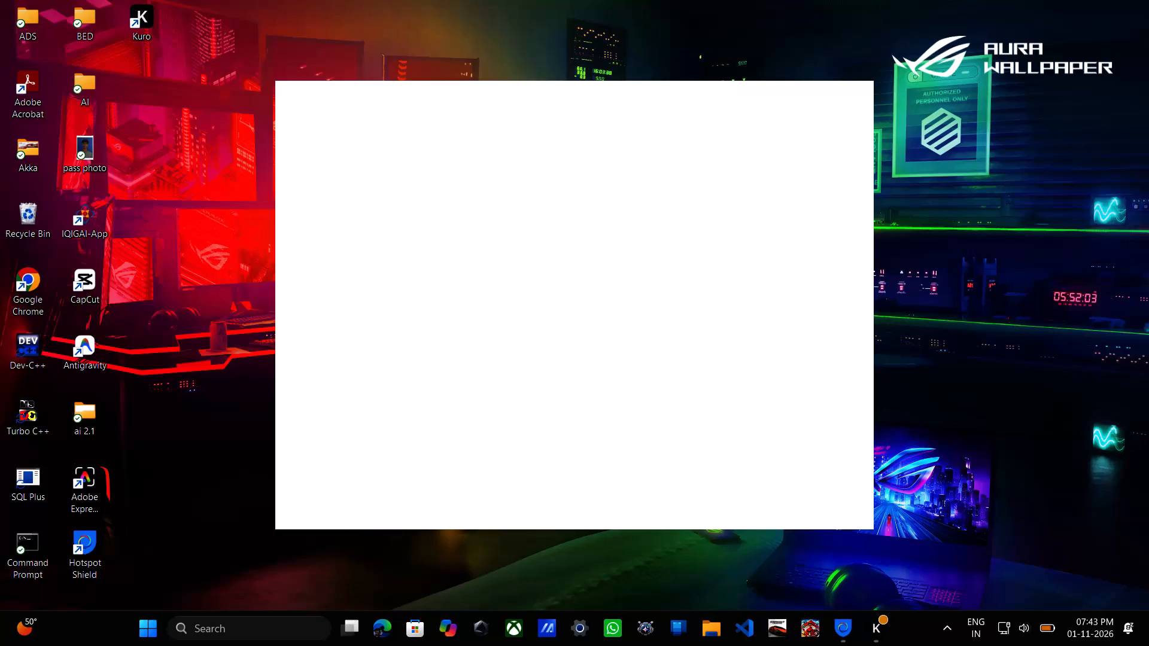
# Launch the CapCut video editor from the desktop.
pyautogui.doubleClick(89, 290)
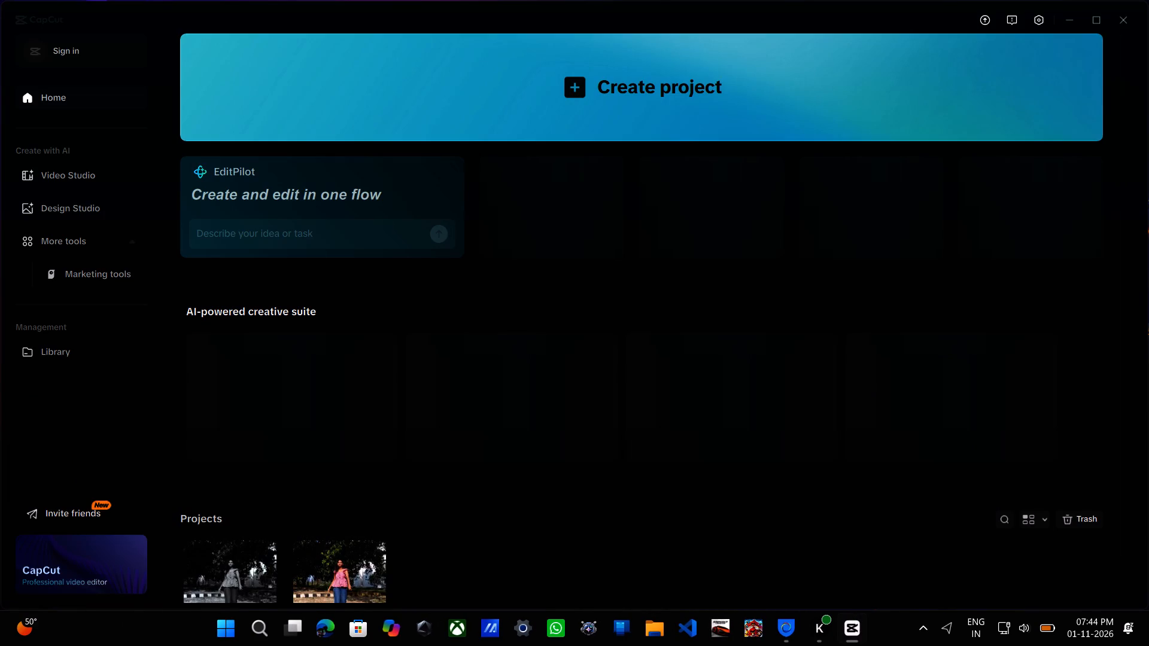
# Examine the recently deleted projects in the project trash, and close the trash window.
pyautogui.click(388, 530)
pyautogui.scroll(-3, 388, 530)
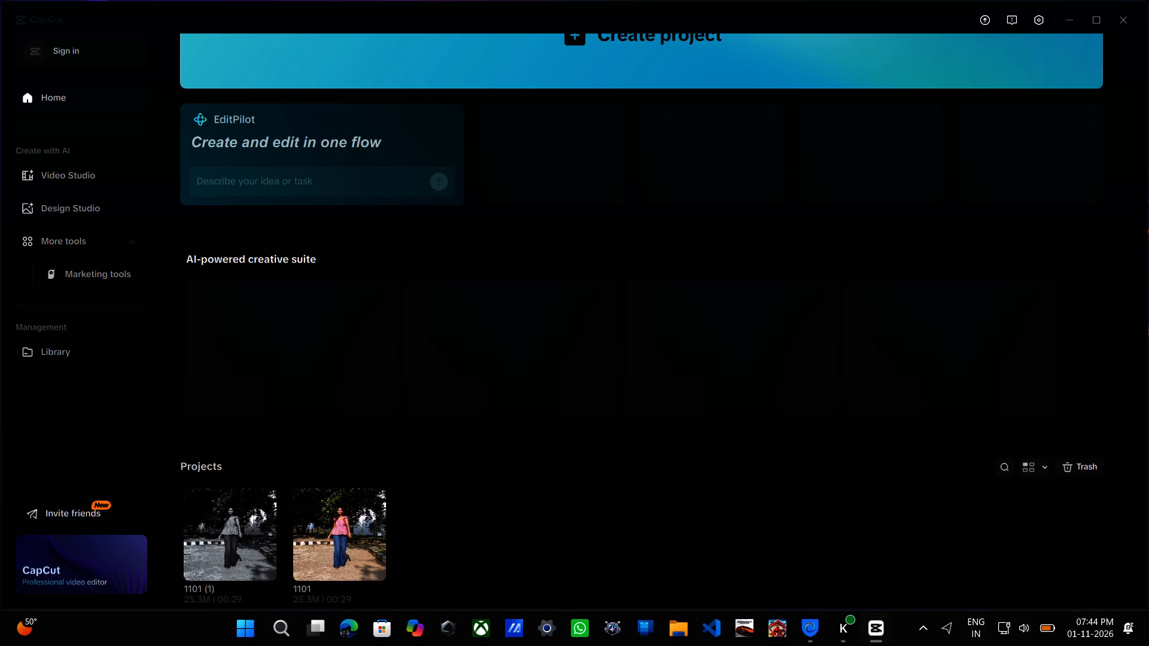
pyautogui.click(1083, 465)
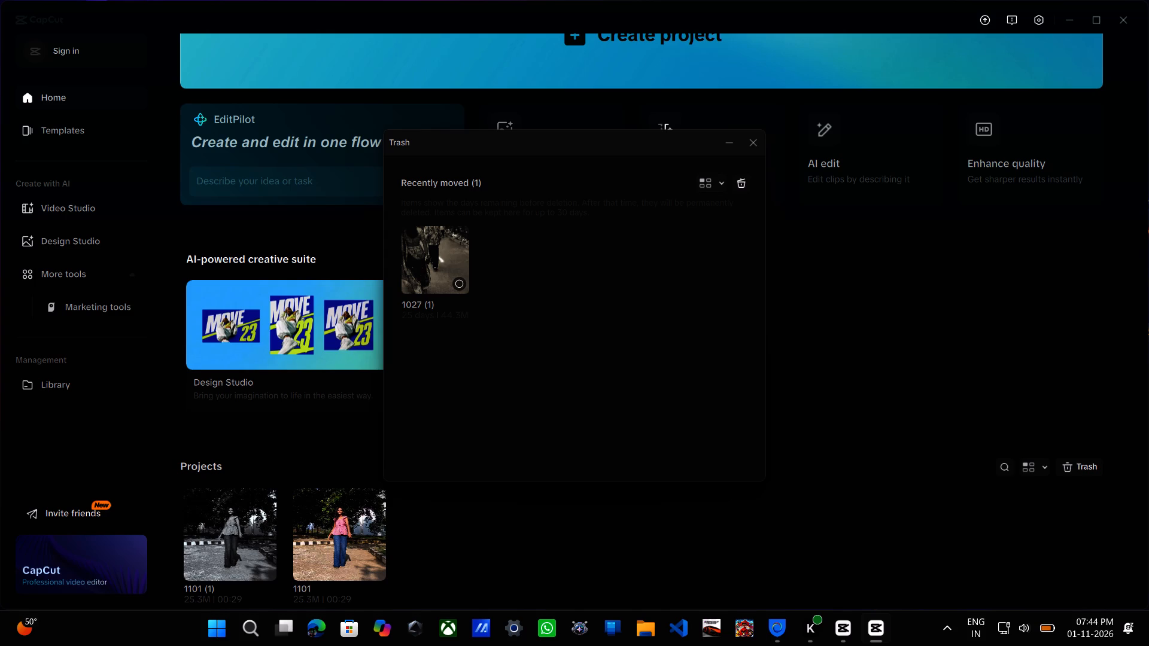
pyautogui.click(747, 144)
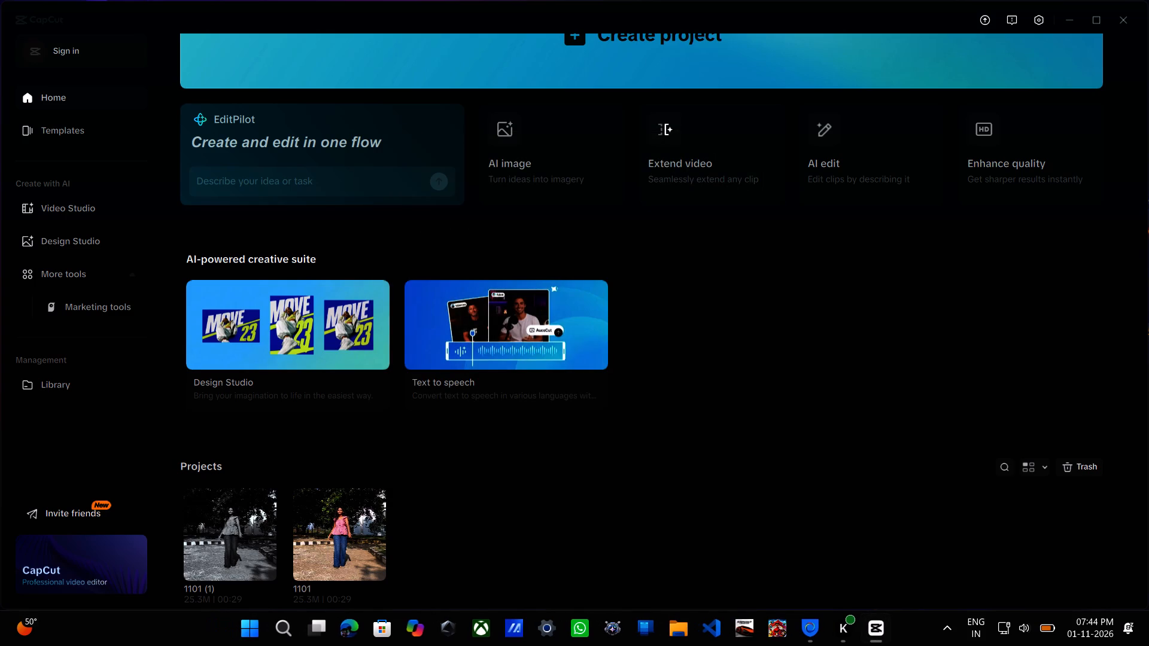
# Switch to WhatsApp.
pyautogui.click(572, 620)
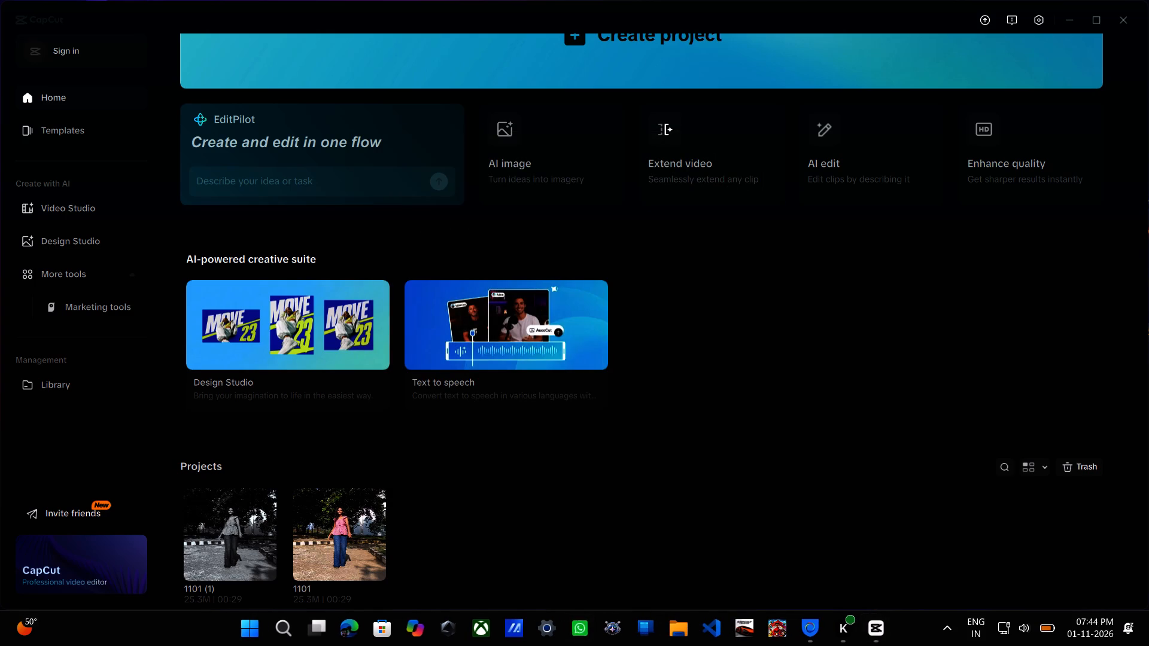
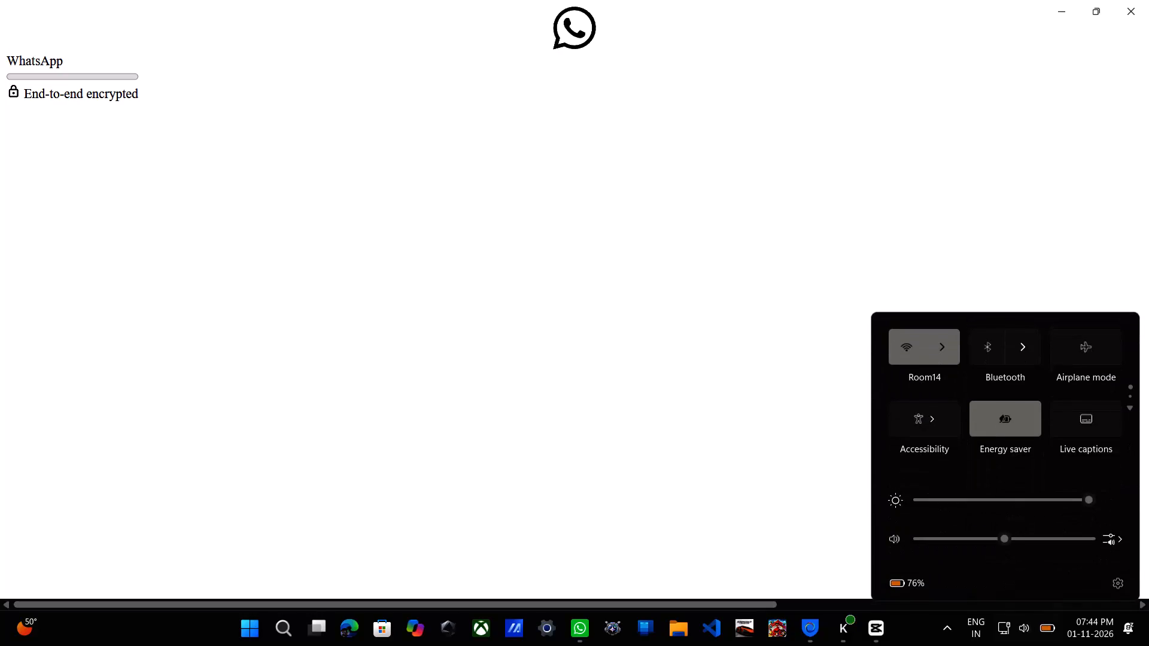
# Switch to Windows Settings and open the Time & language page.
pyautogui.click(1127, 589)
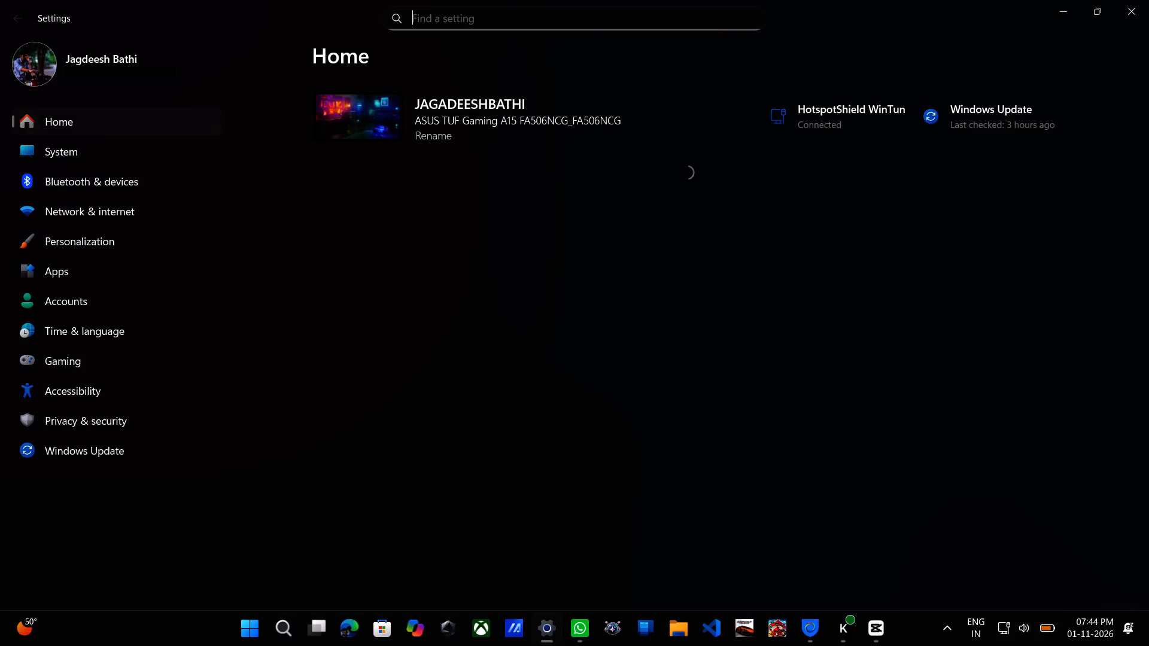
pyautogui.click(69, 337)
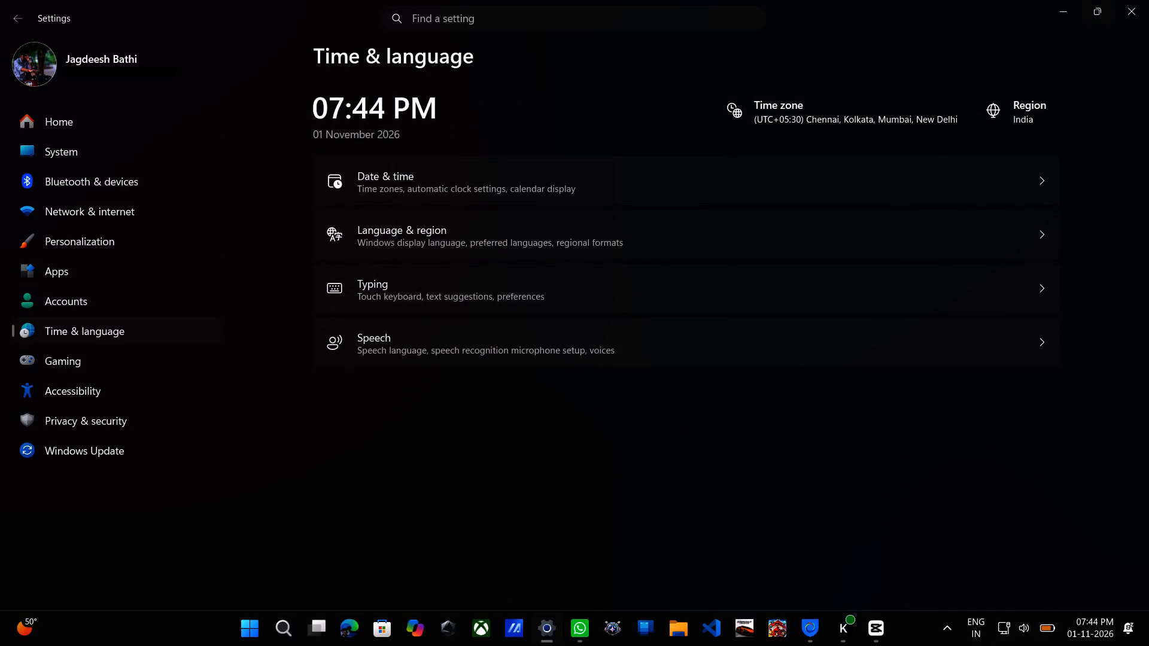
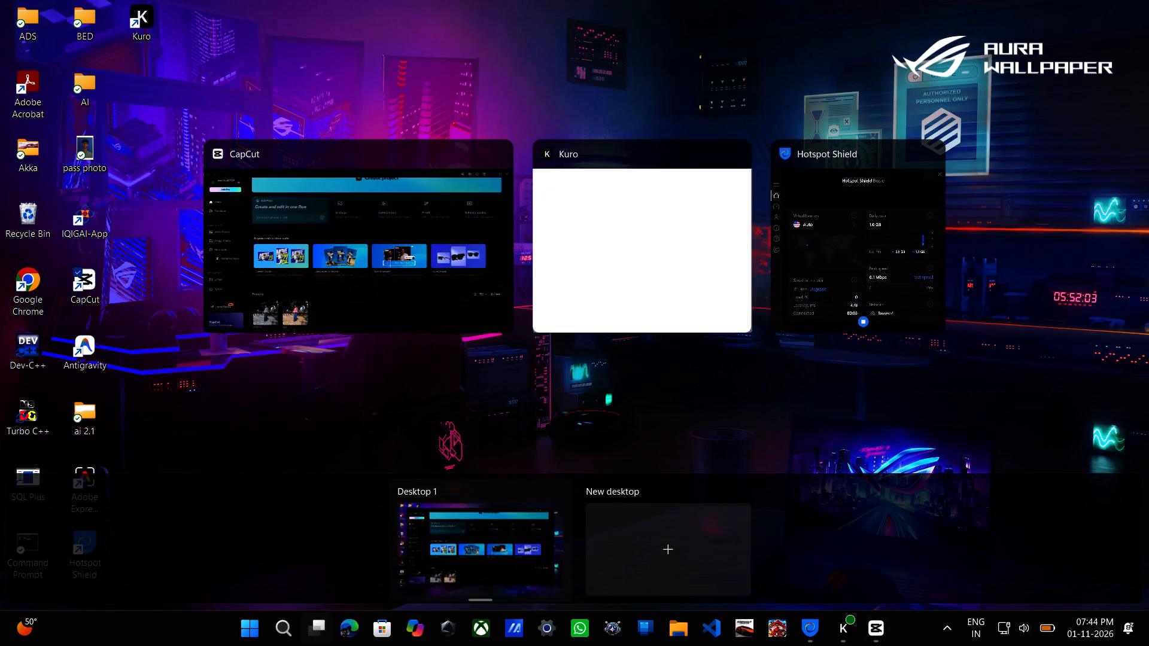
# Launch Google Chrome from the desktop and go to WhatsApp Web at web.whatsapp.com.
pyautogui.doubleClick(36, 291)
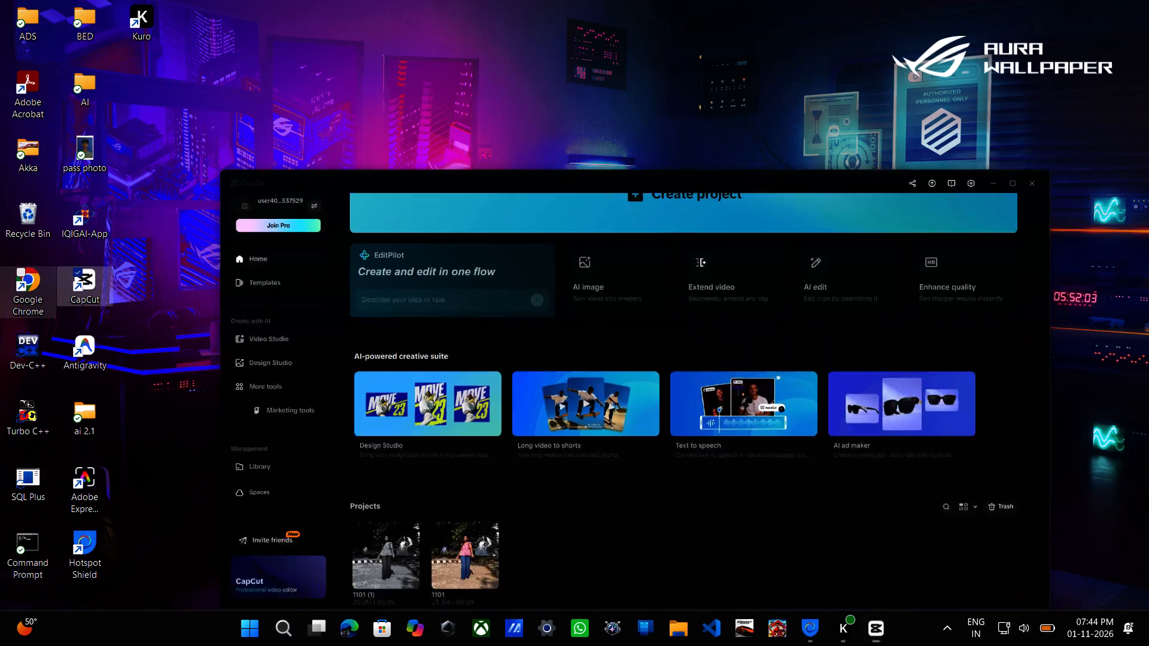
pyautogui.doubleClick(26, 278)
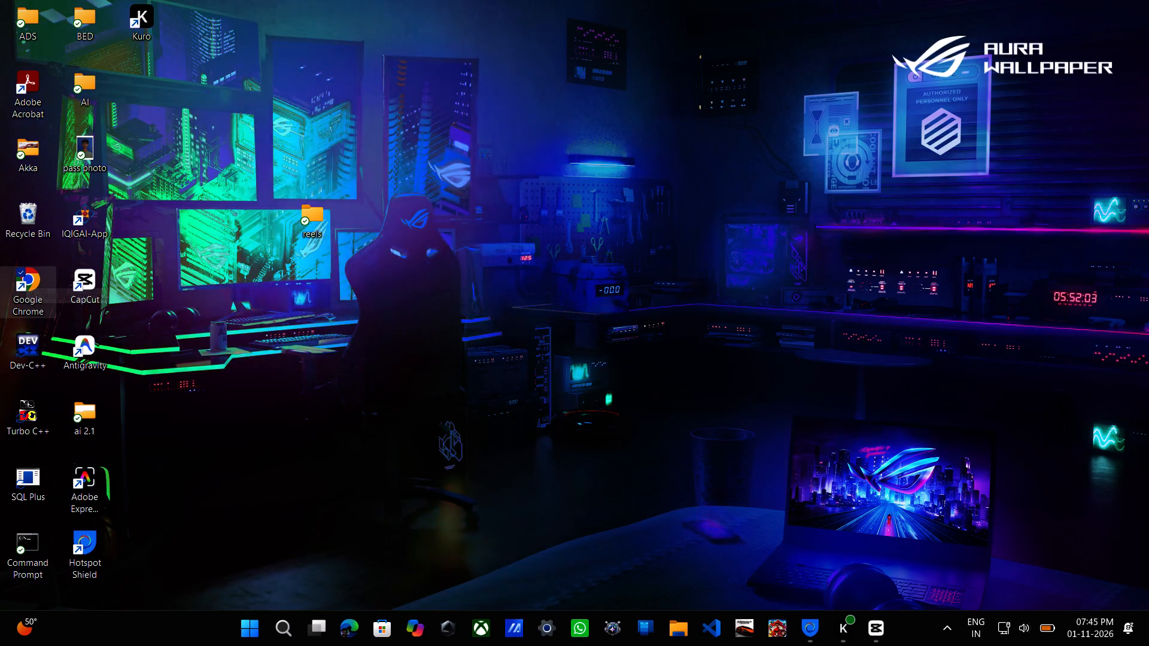
pyautogui.click(198, 48)
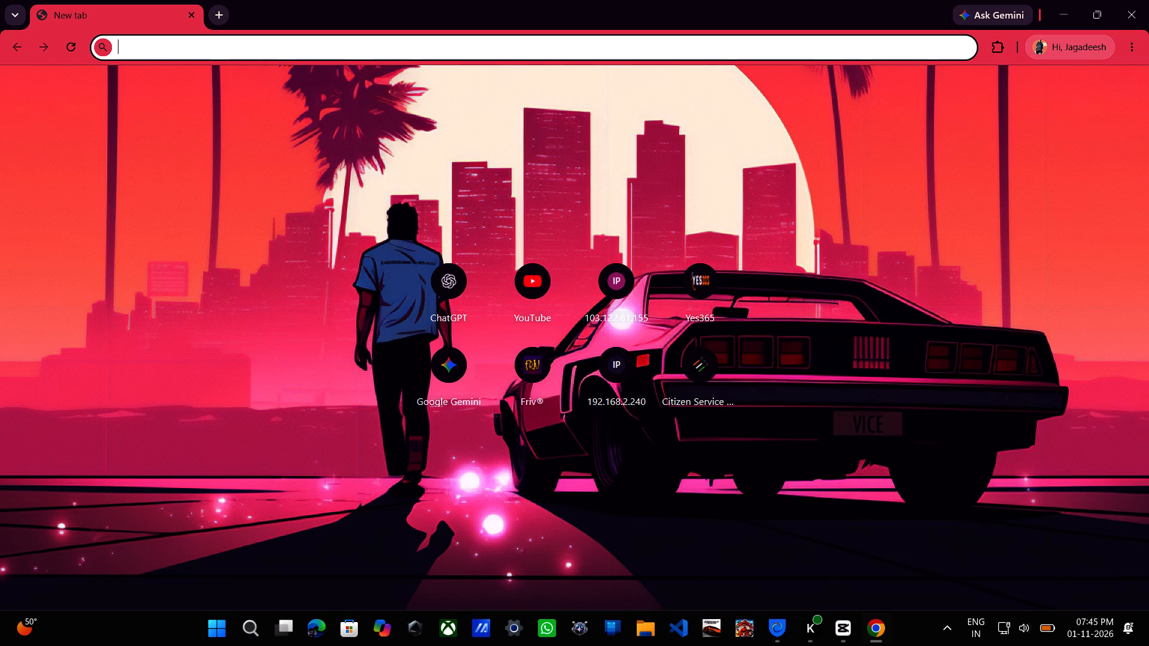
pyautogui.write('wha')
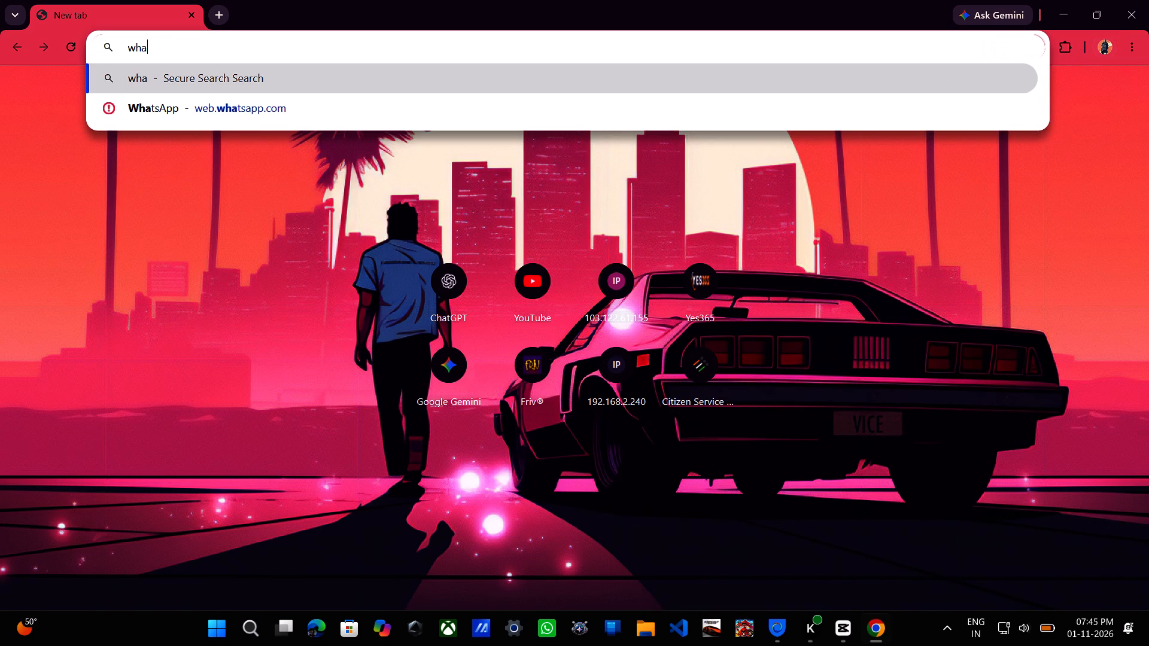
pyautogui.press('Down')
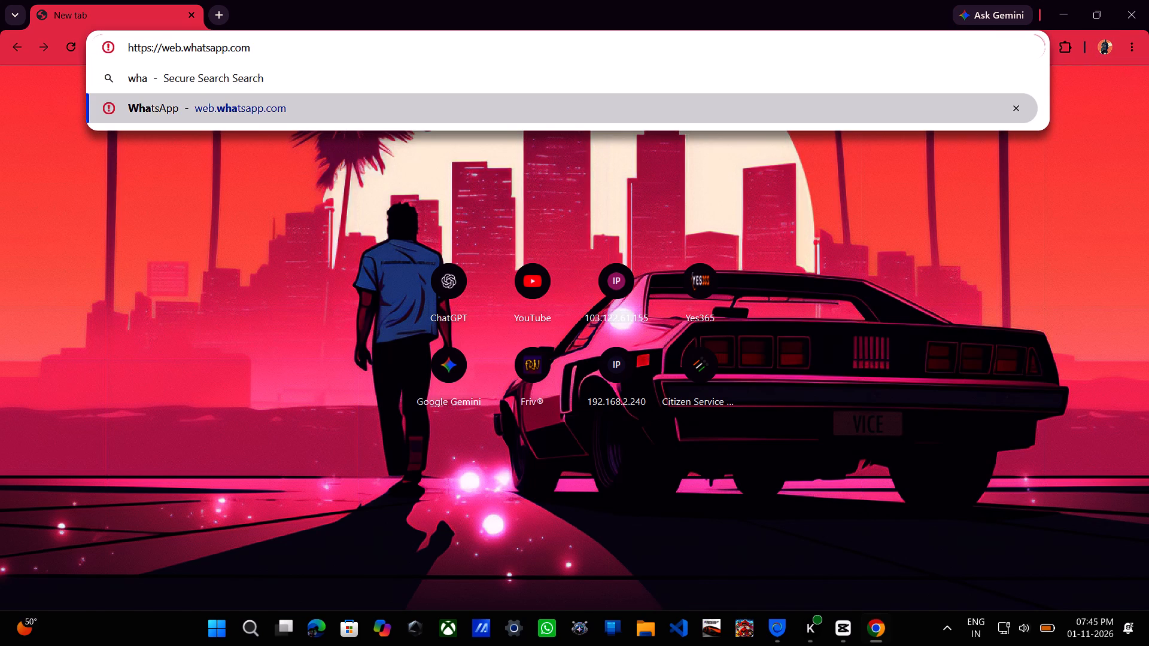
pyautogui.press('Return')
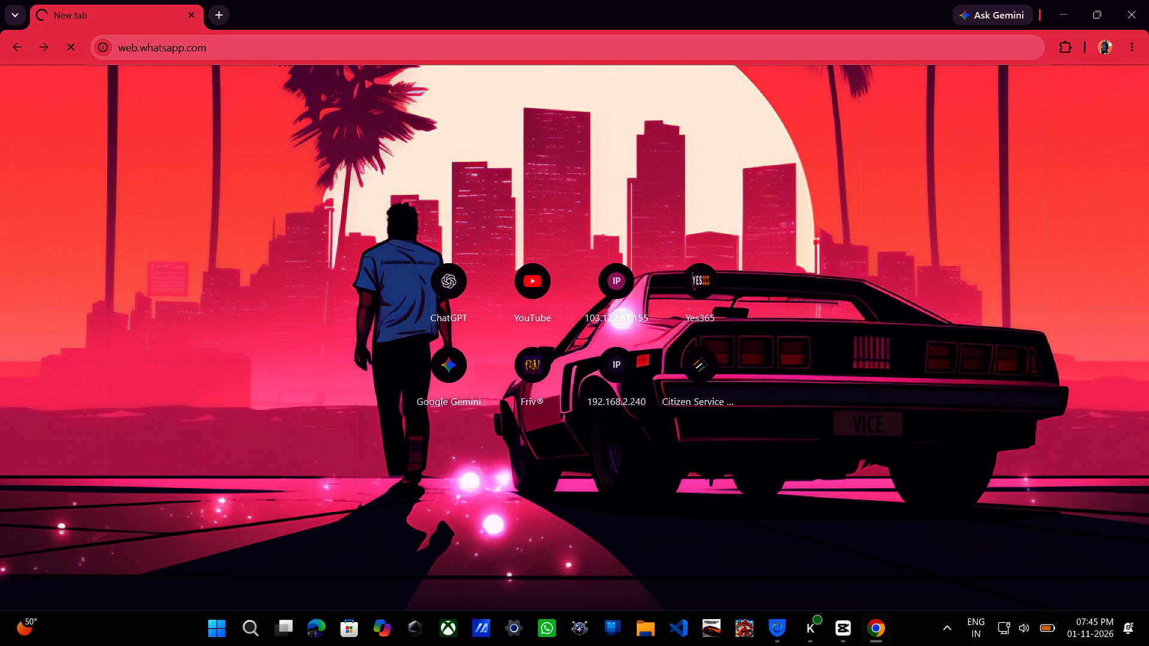
# Open the system quick settings, and switch to the Hotspot Shield VPN window.
pyautogui.click(1022, 632)
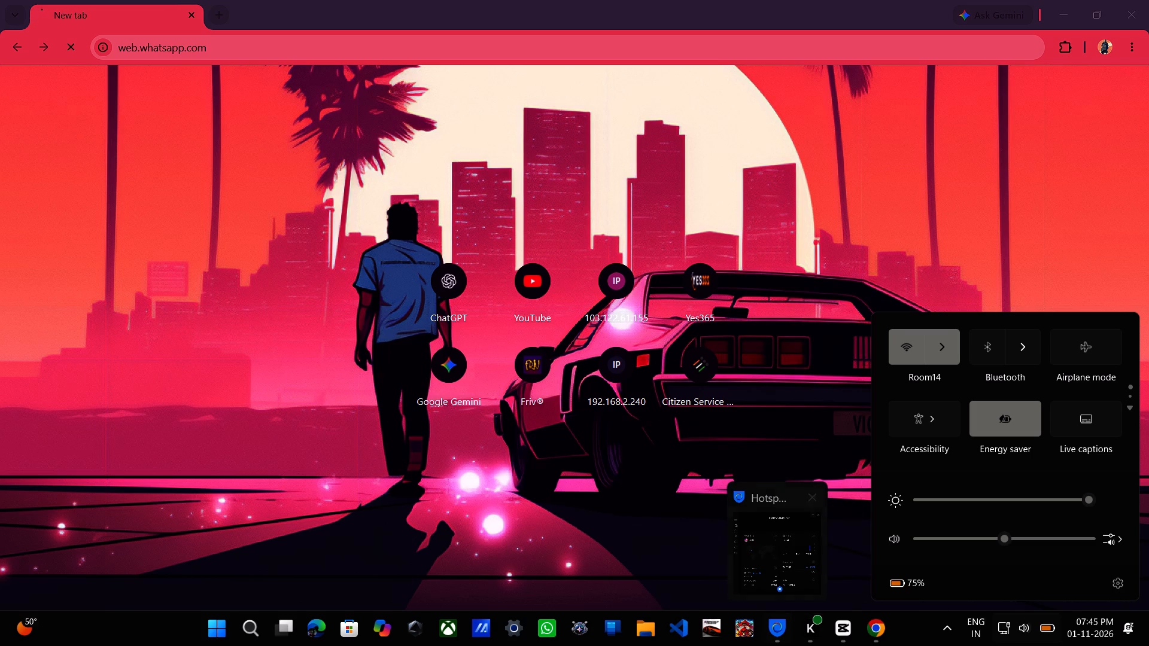
pyautogui.click(776, 555)
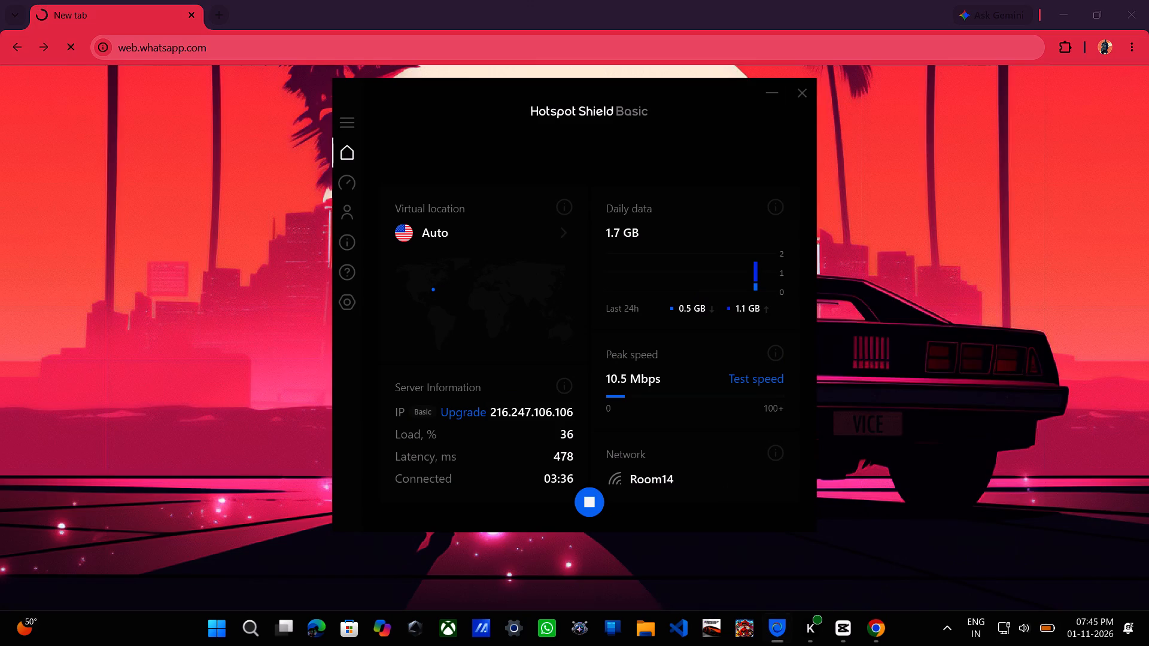
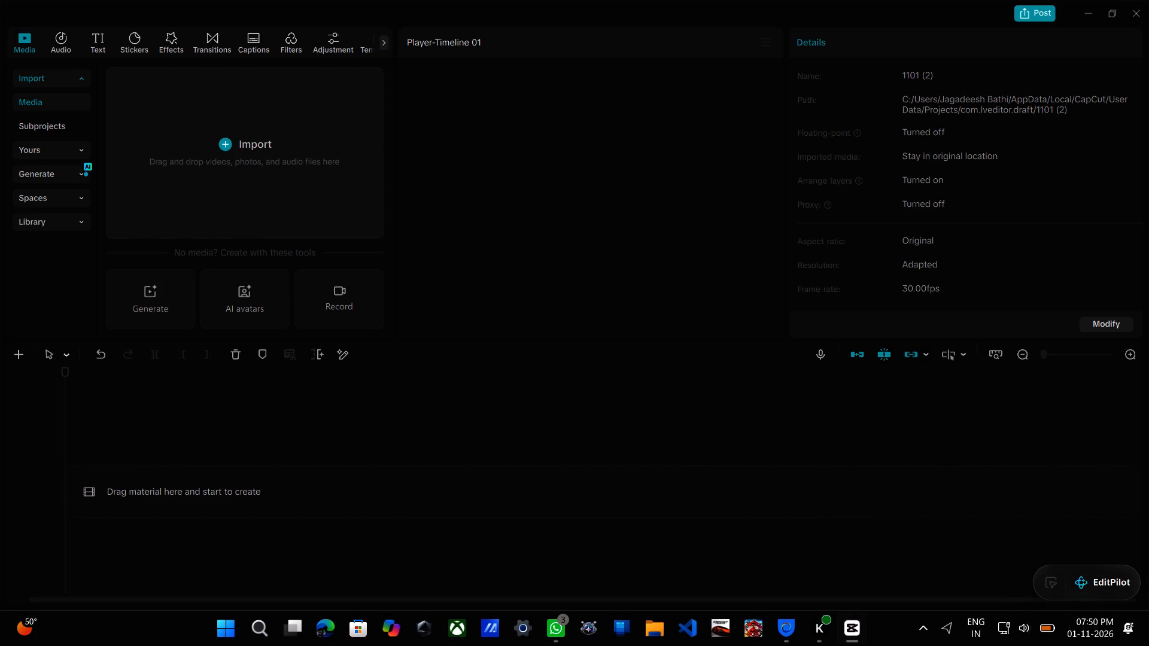
# Import the saved Snapchat video into the empty project's media.
pyautogui.click(217, 144)
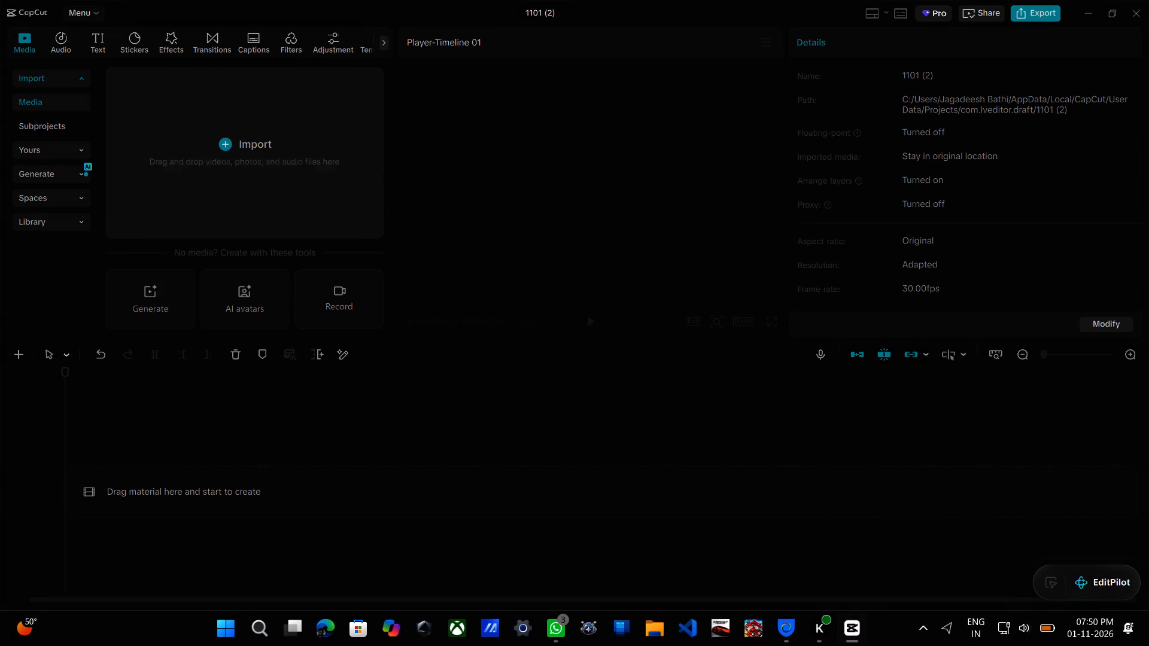
pyautogui.click(223, 162)
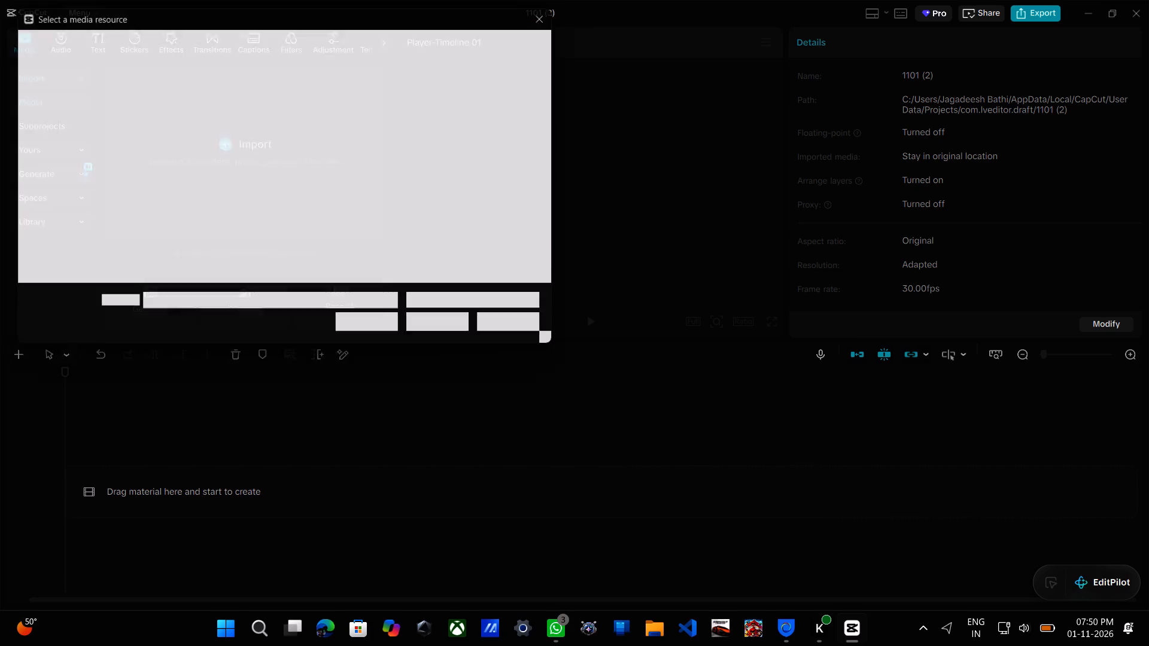
pyautogui.doubleClick(166, 125)
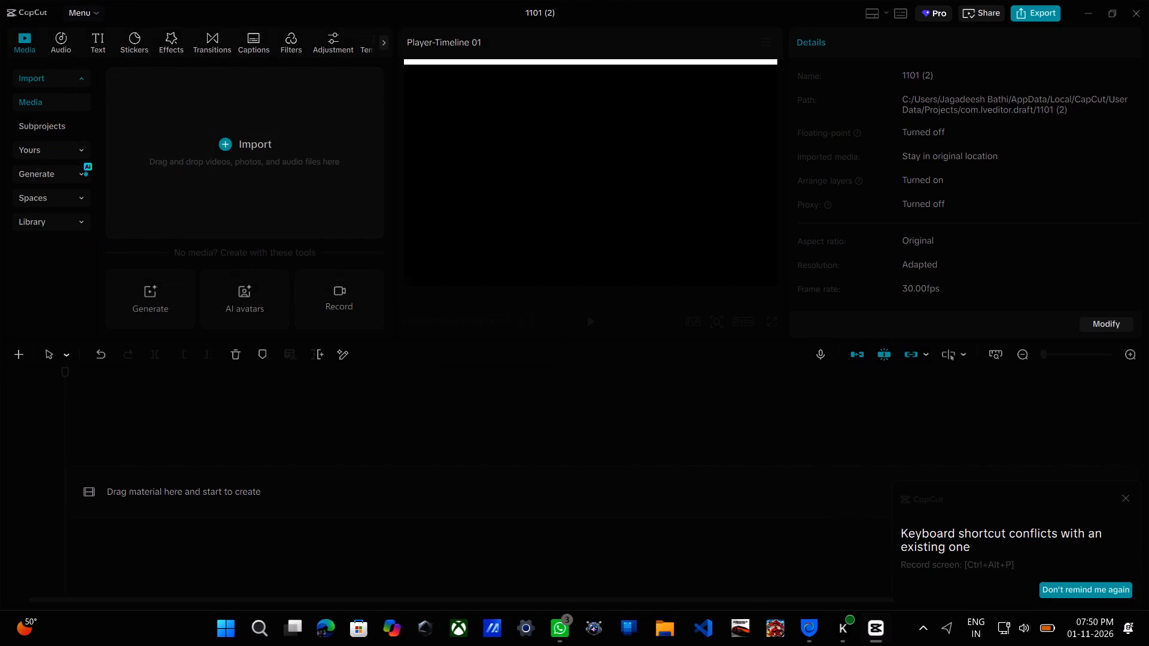
# Play the imported ten-second Snapchat clip in the preview, both at normal size and full screen, pausing to examine the footage.
pyautogui.click(588, 321)
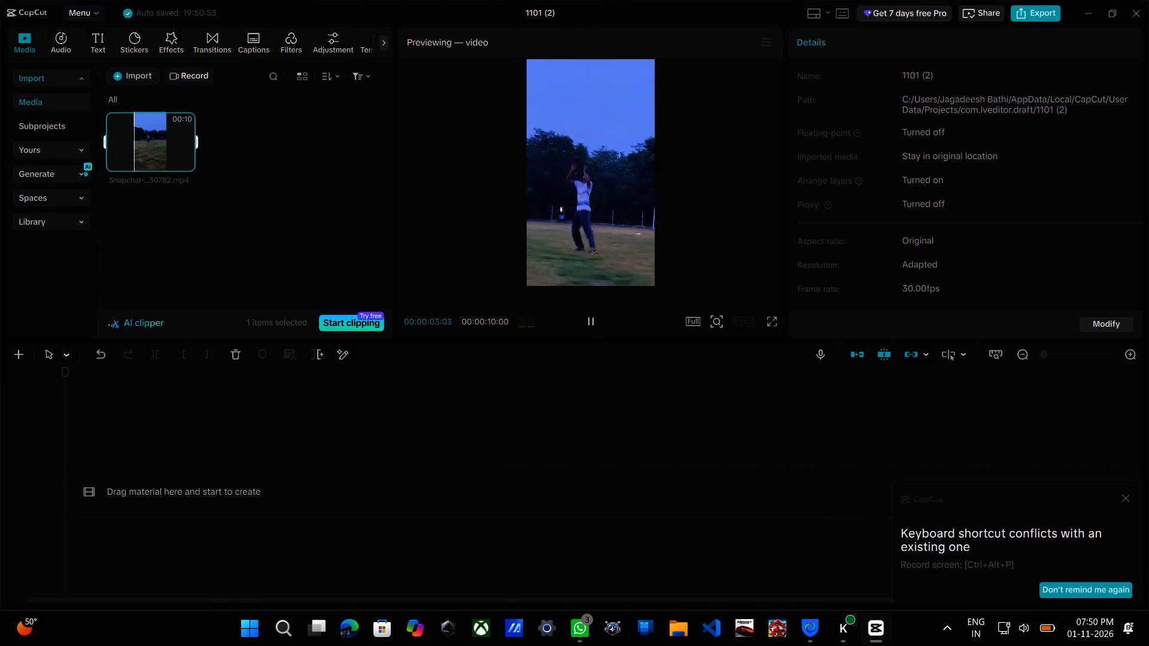
pyautogui.click(588, 321)
pyautogui.click(588, 321)
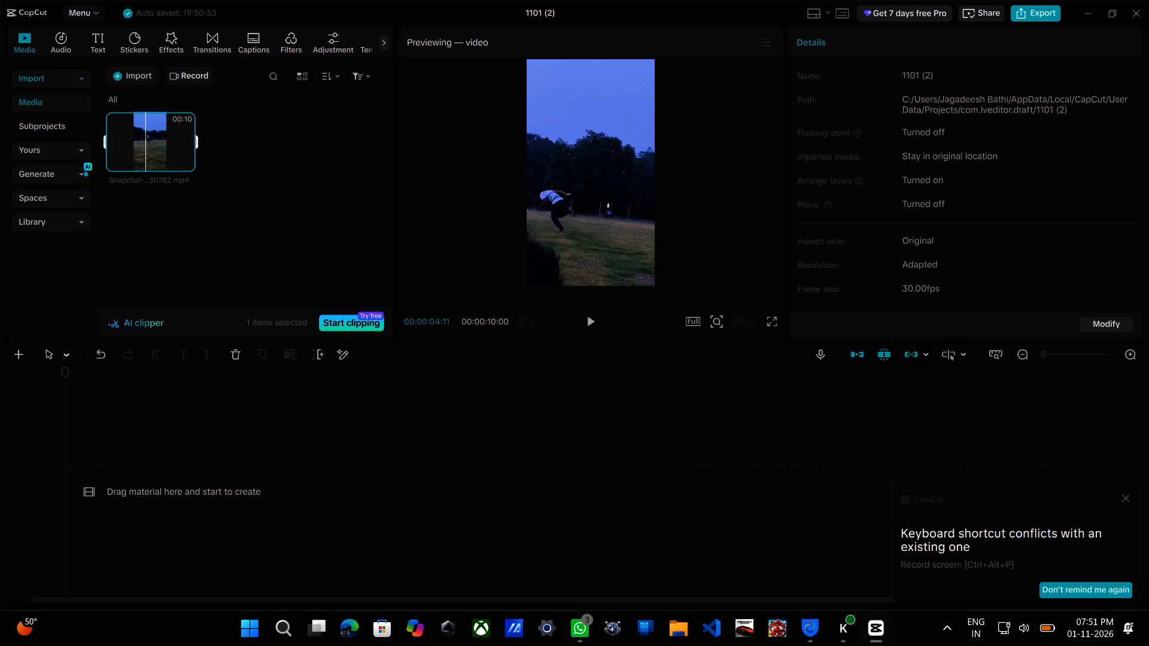
pyautogui.click(777, 315)
pyautogui.click(776, 321)
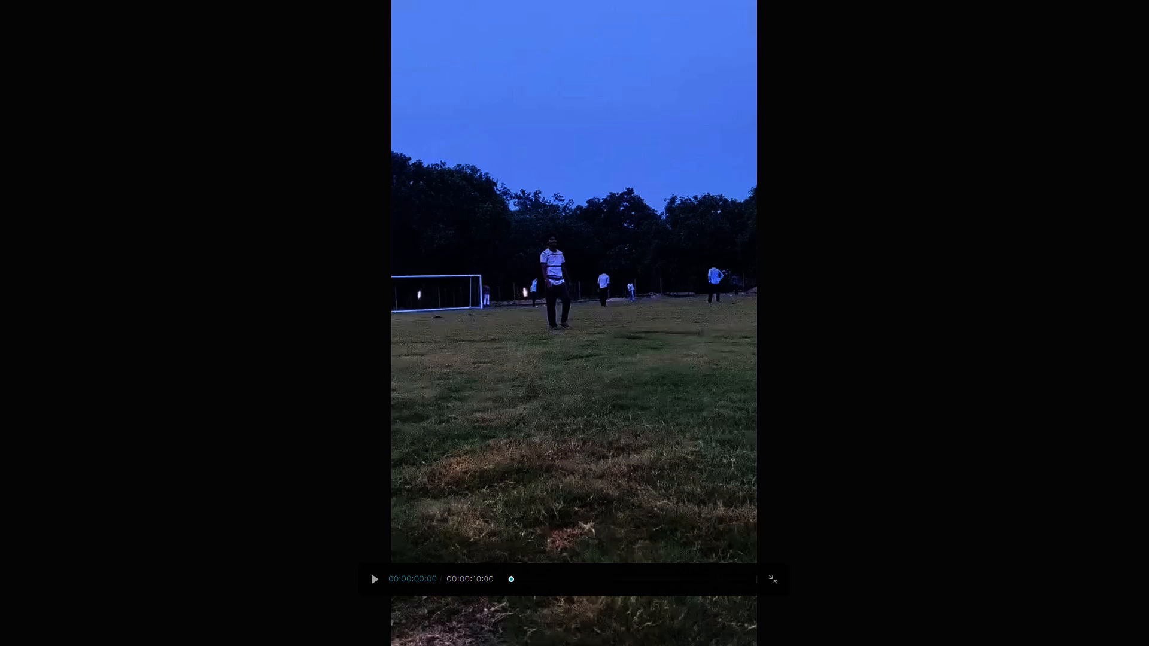
pyautogui.press('space')
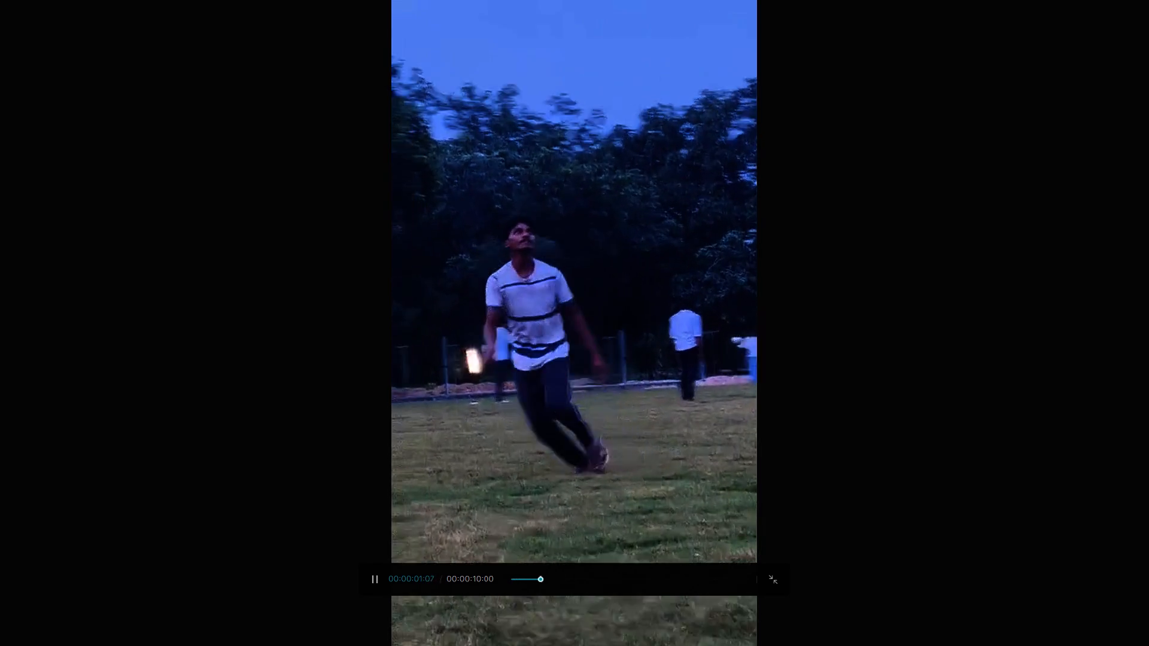
pyautogui.press('space')
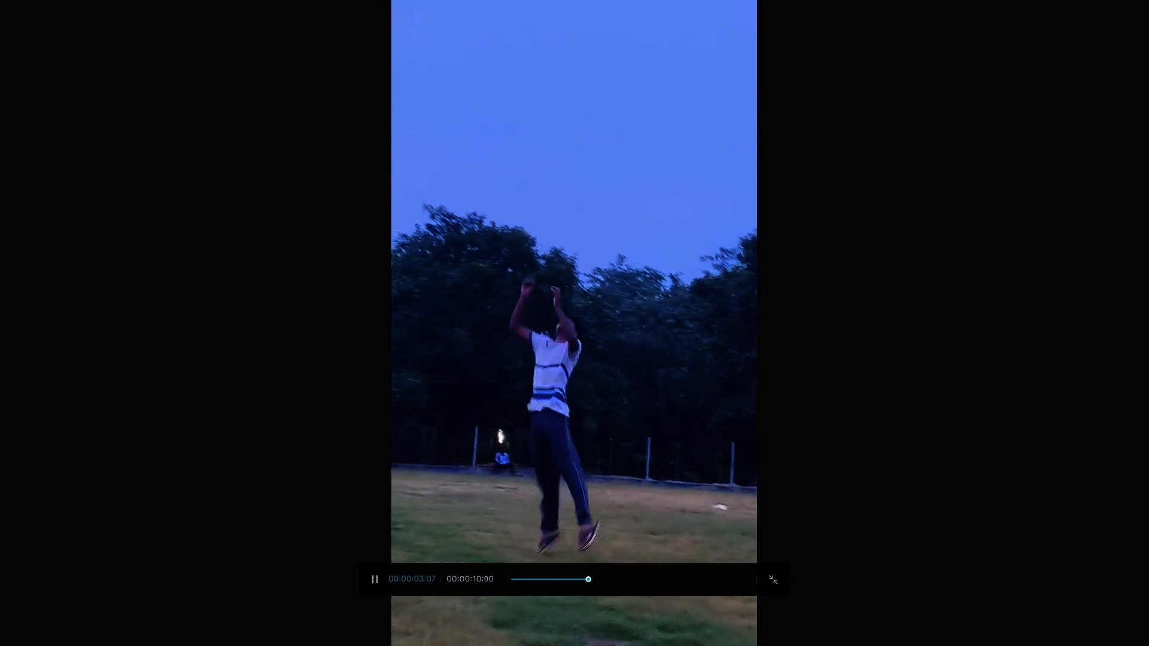
pyautogui.press('Escape')
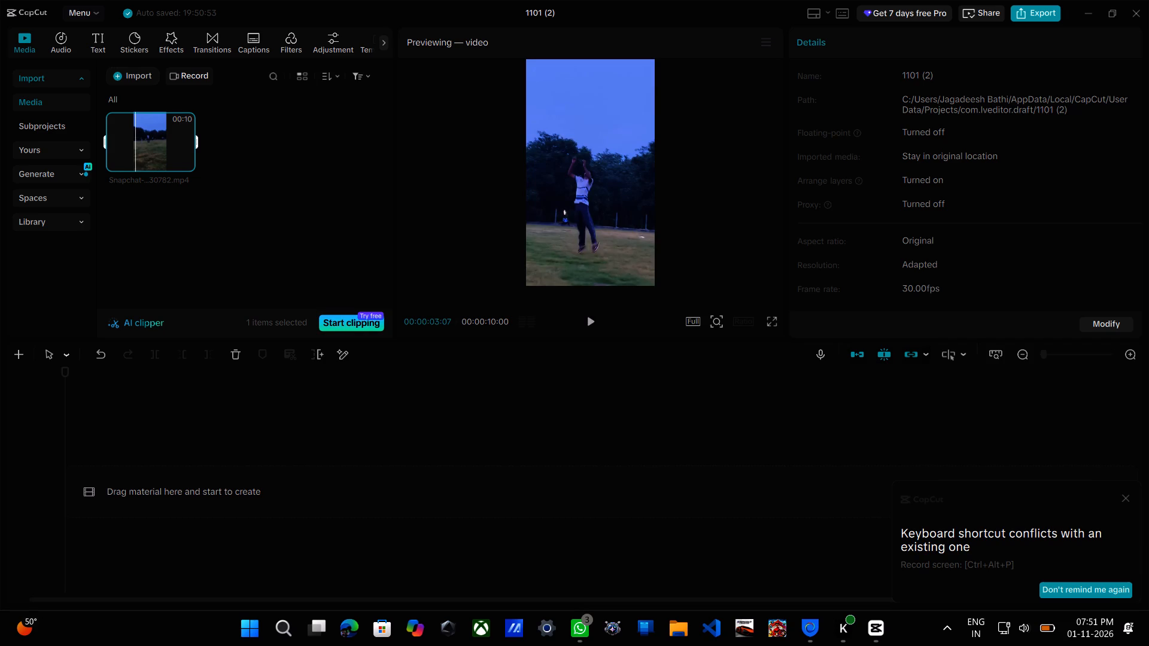
pyautogui.press('space')
pyautogui.press('space')
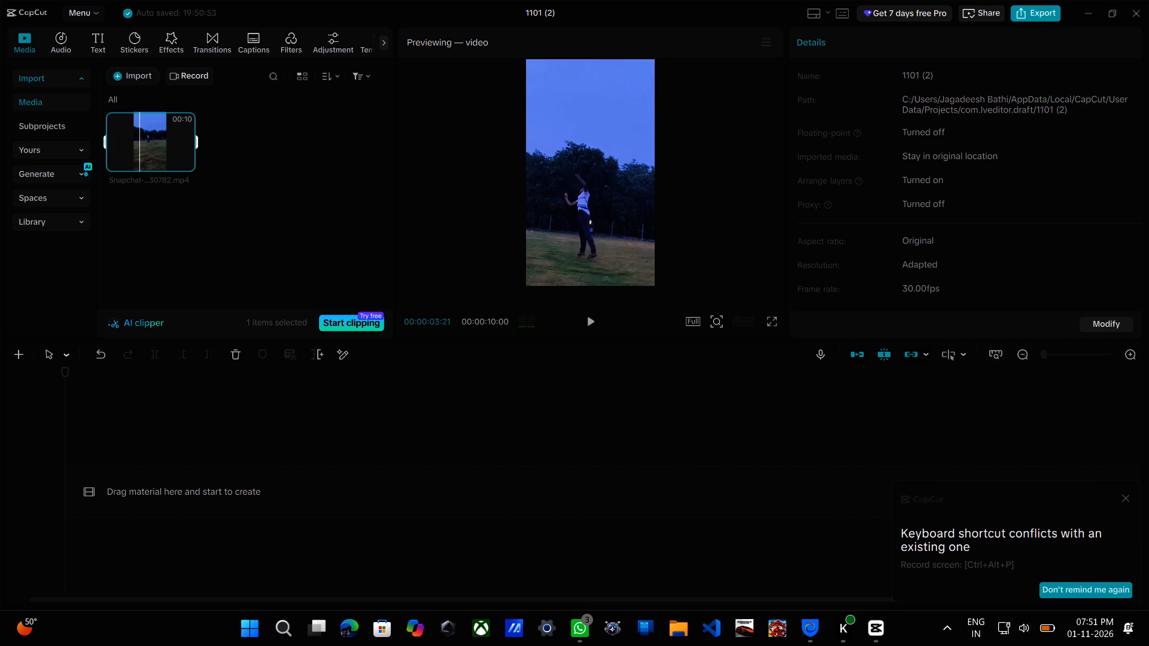
pyautogui.press('space')
pyautogui.press('space')
pyautogui.press('space')
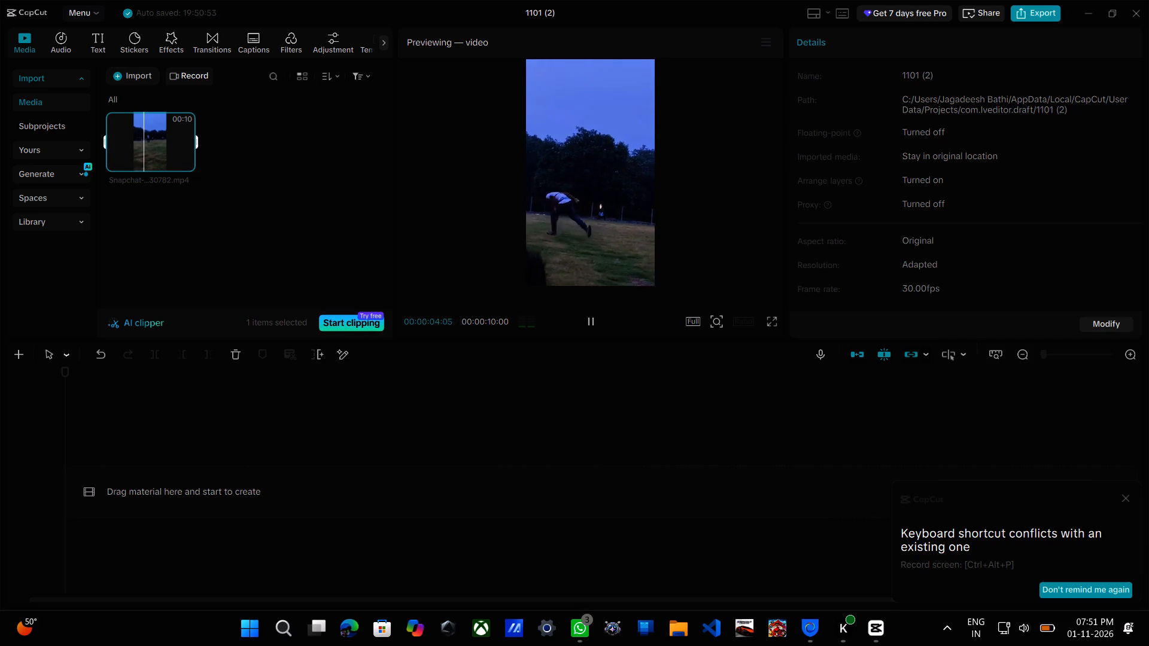
pyautogui.press('space')
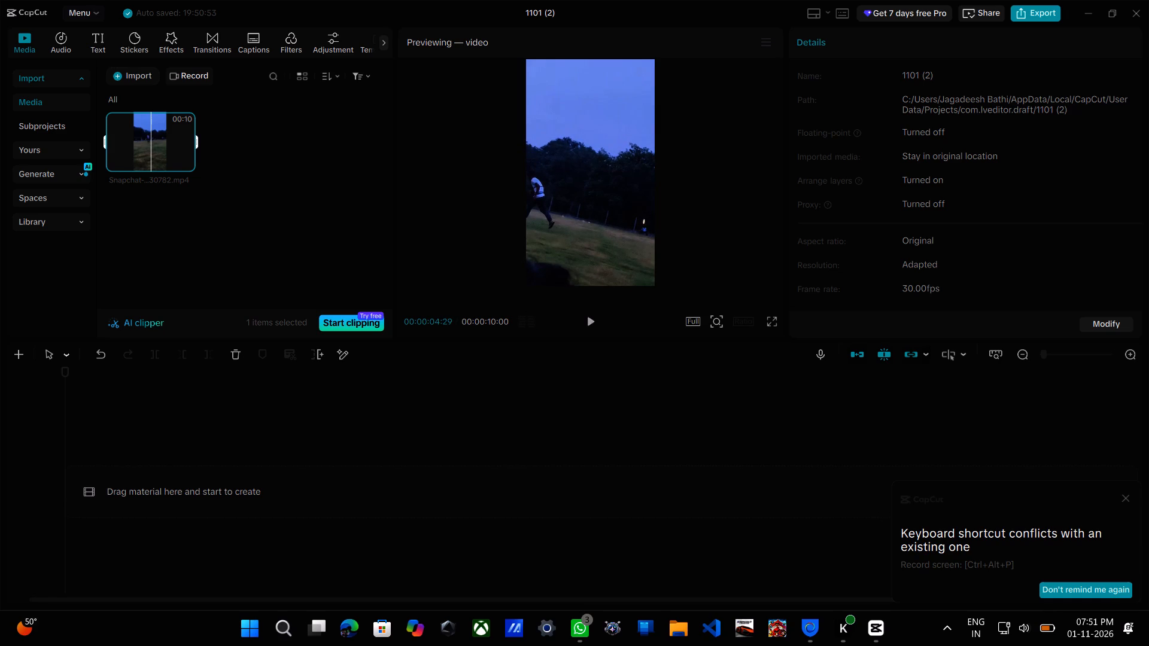
# Dismiss the notification about the conflicting screen-recording shortcut.
pyautogui.click(1123, 495)
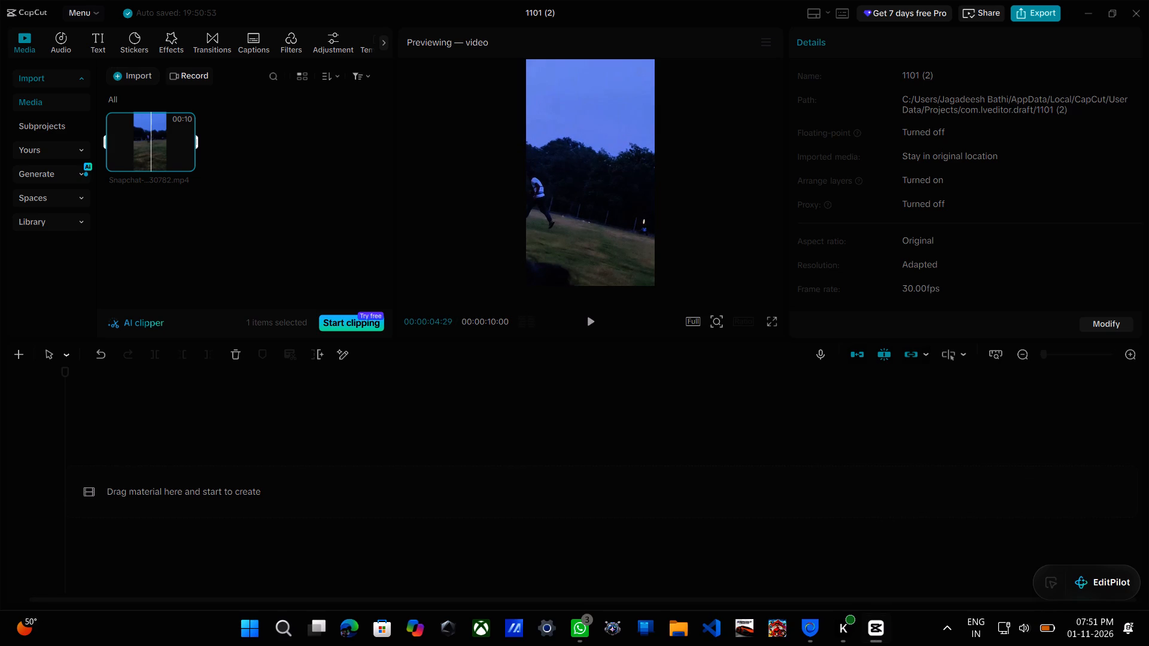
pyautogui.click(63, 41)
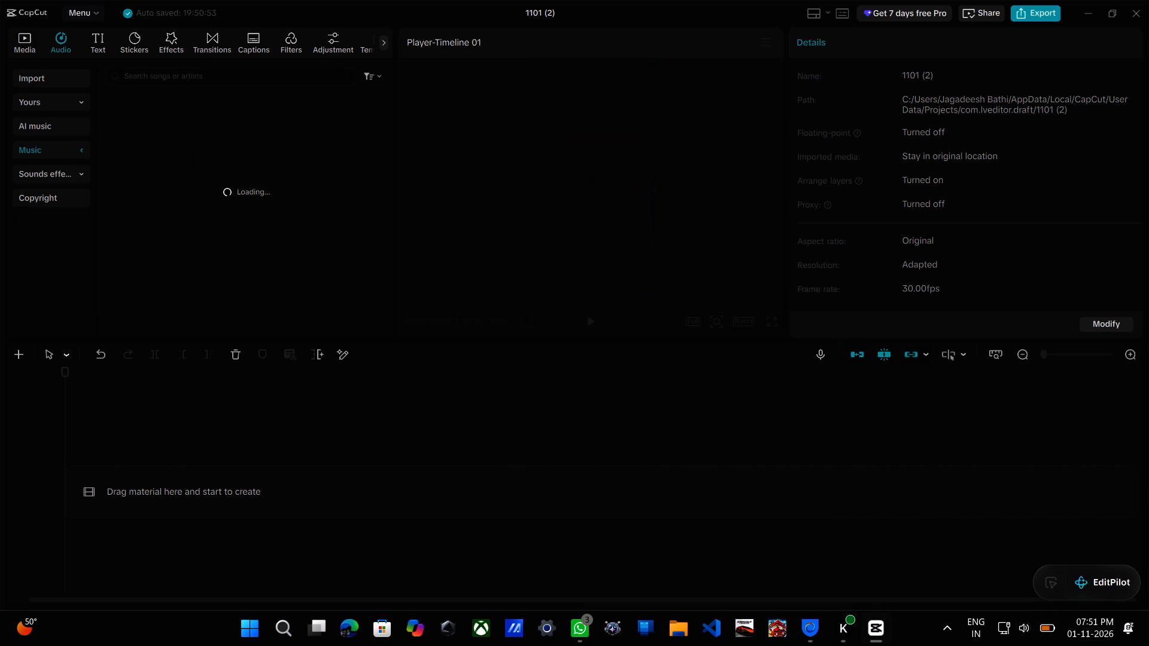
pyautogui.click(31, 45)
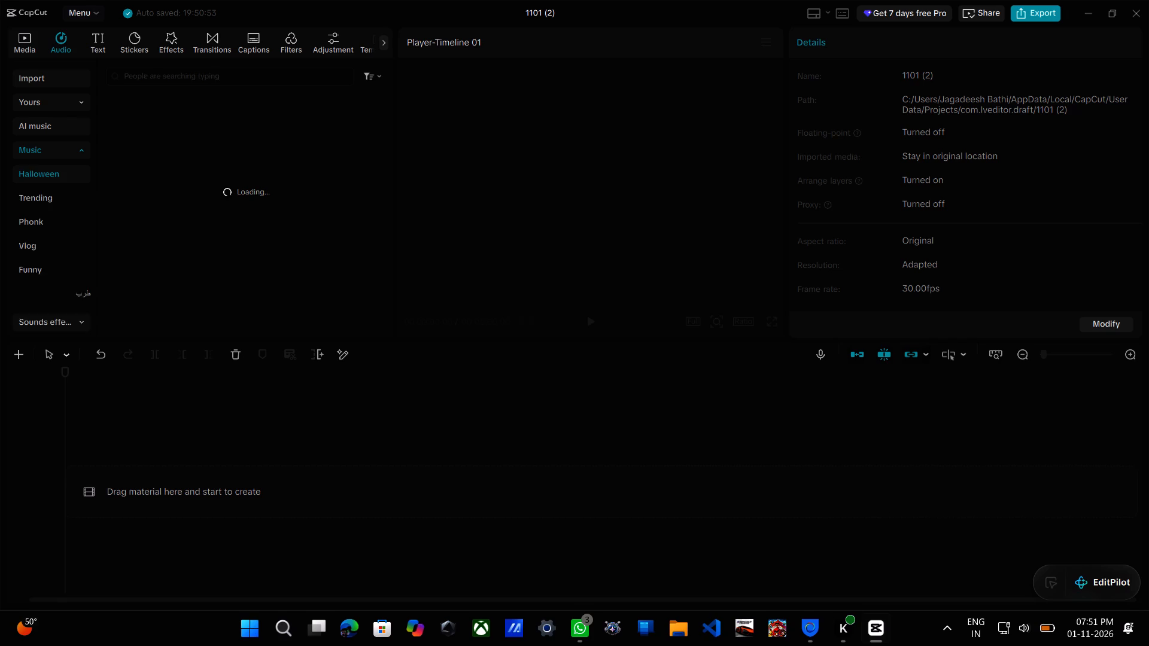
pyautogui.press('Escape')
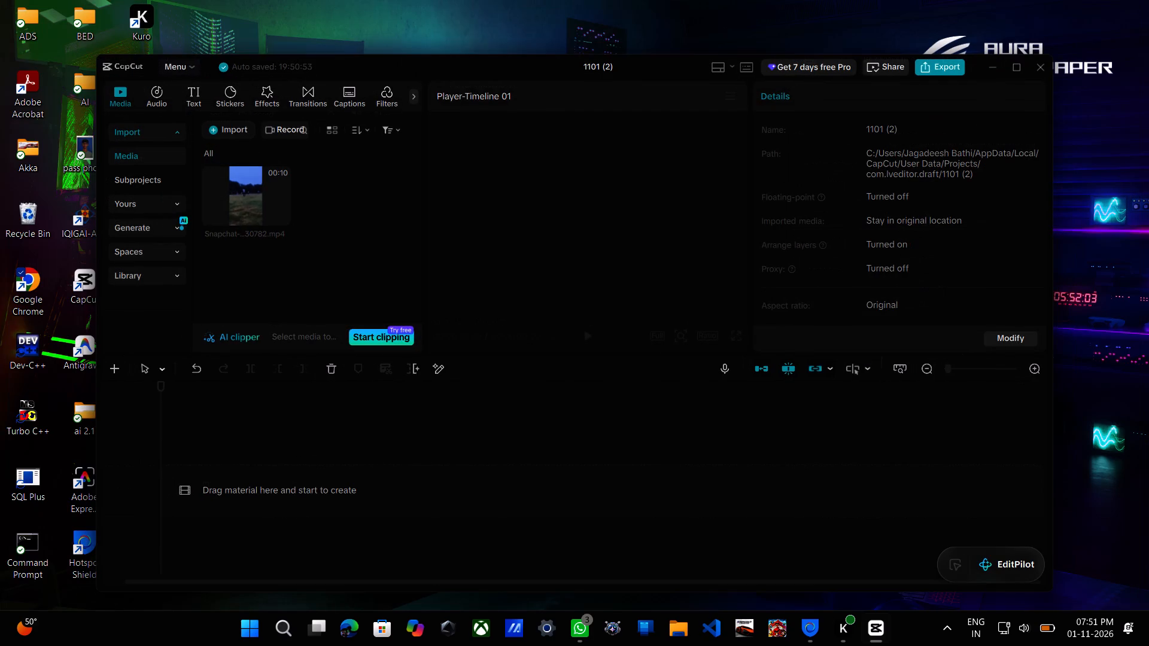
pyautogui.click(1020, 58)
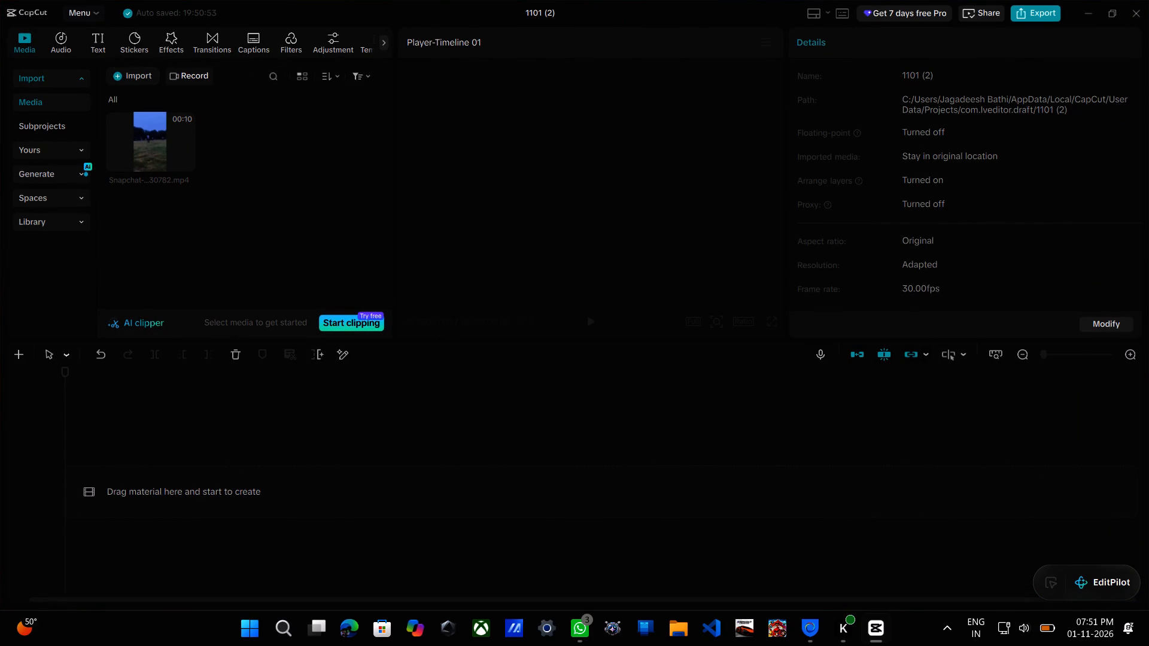
# Open the editor's main list of project and application commands.
pyautogui.click(94, 11)
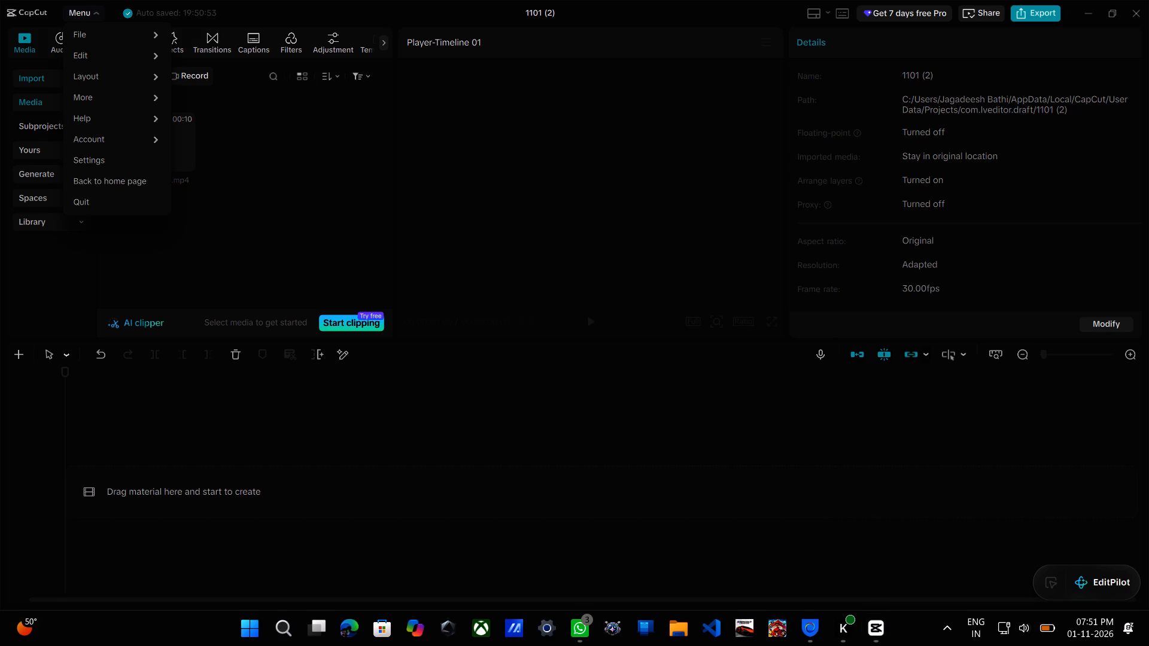
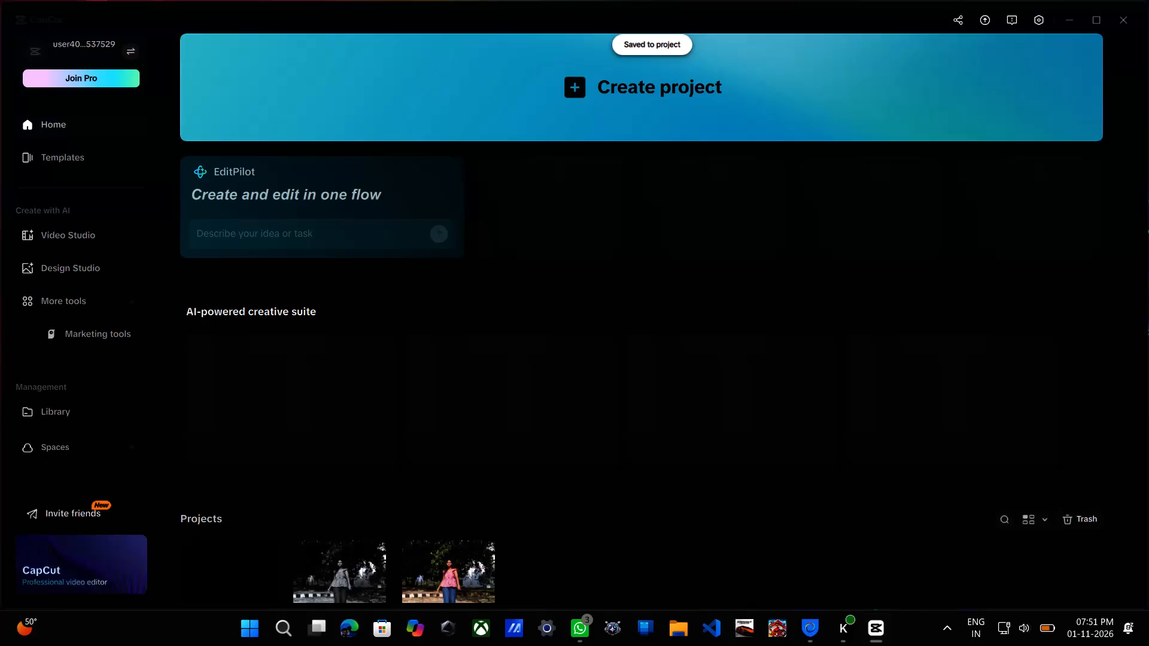
# Restore the deleted project 1027 (1) from the Trash to the projects list and close the Trash window.
pyautogui.doubleClick(445, 252)
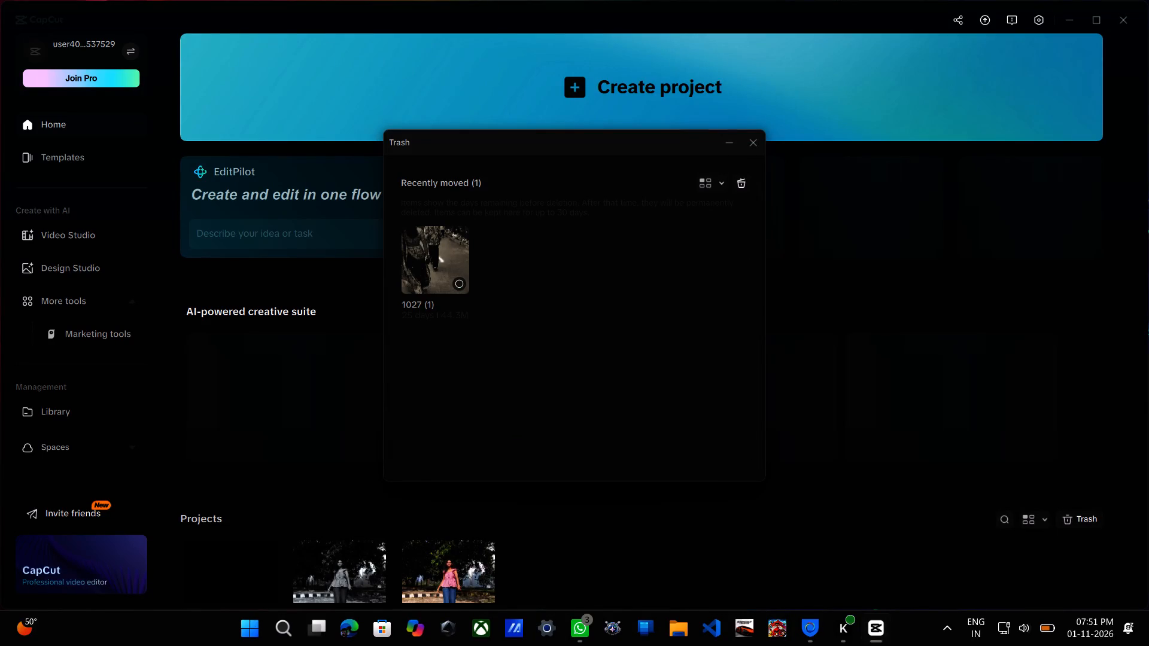
pyautogui.click(445, 252)
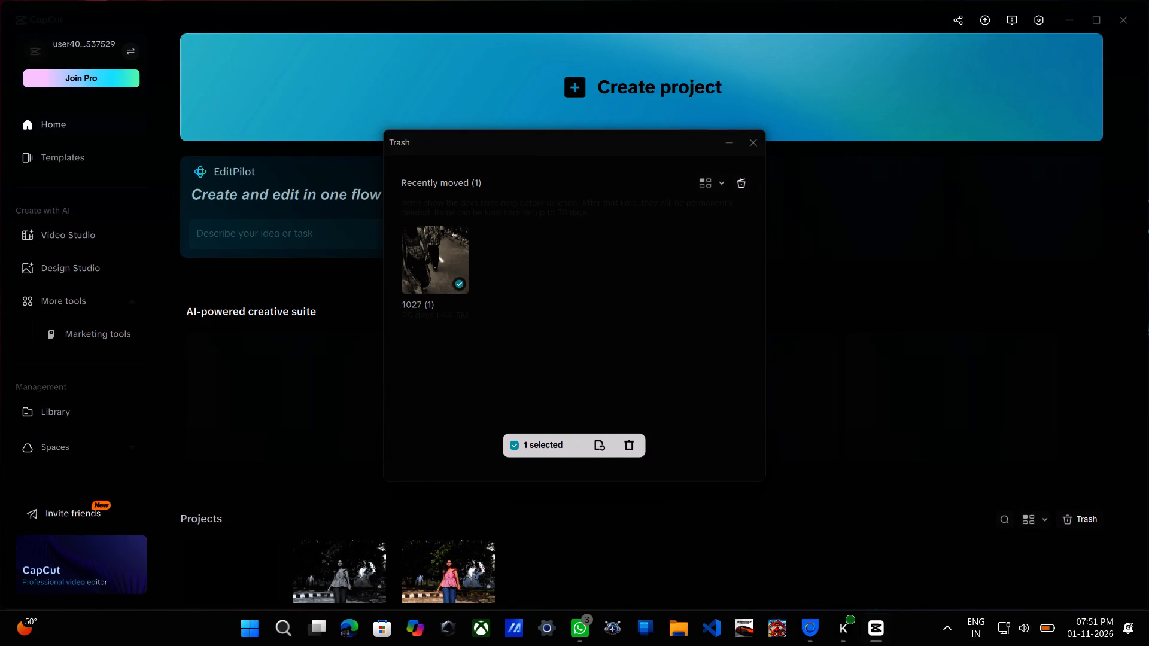
pyautogui.click(603, 444)
pyautogui.click(754, 151)
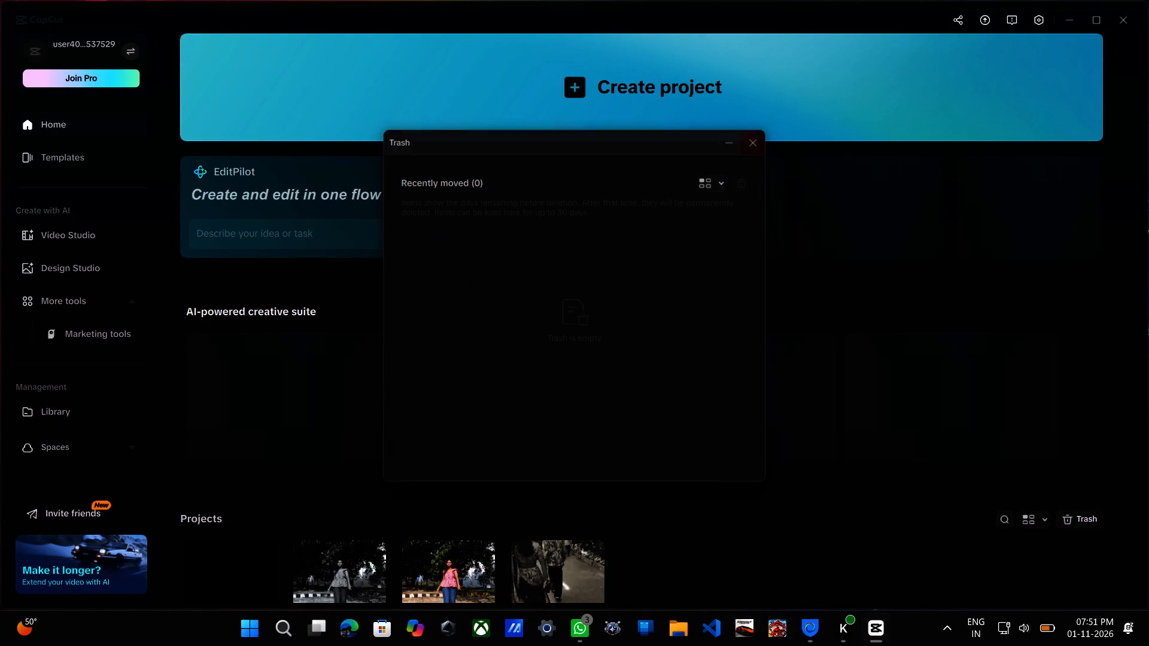
# Locate the restored project 1027 (1) in the Projects list on the home page.
pyautogui.scroll(-1, 618, 450)
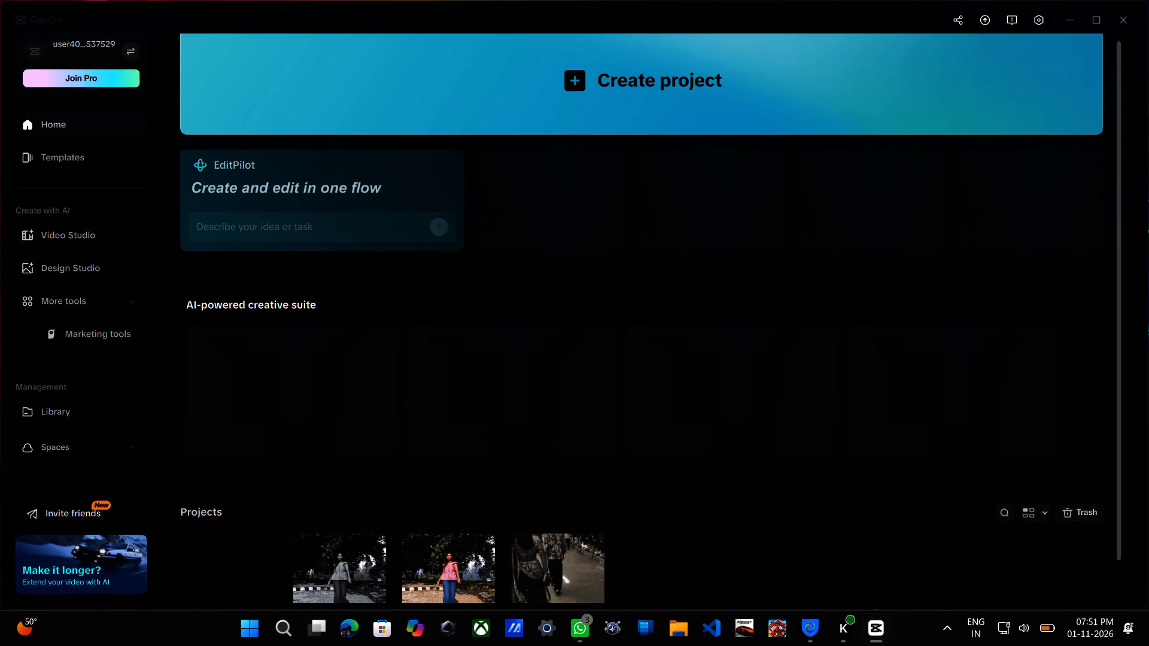
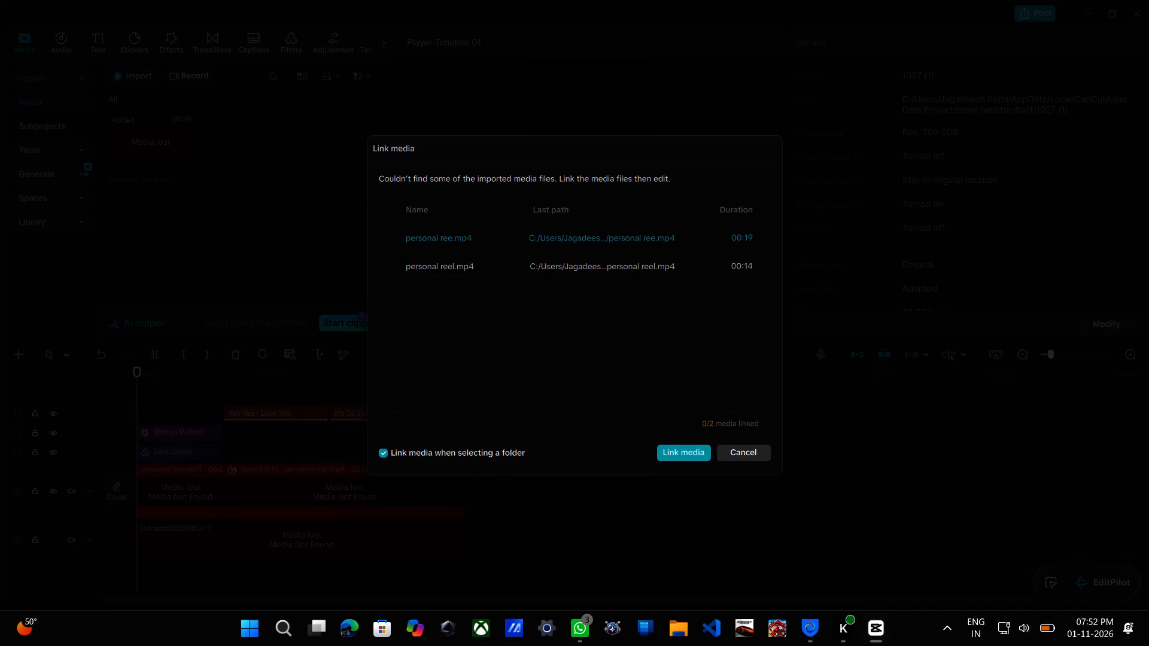
# Dismiss the Link media request without relinking the two missing personal reel video files.
pyautogui.click(747, 453)
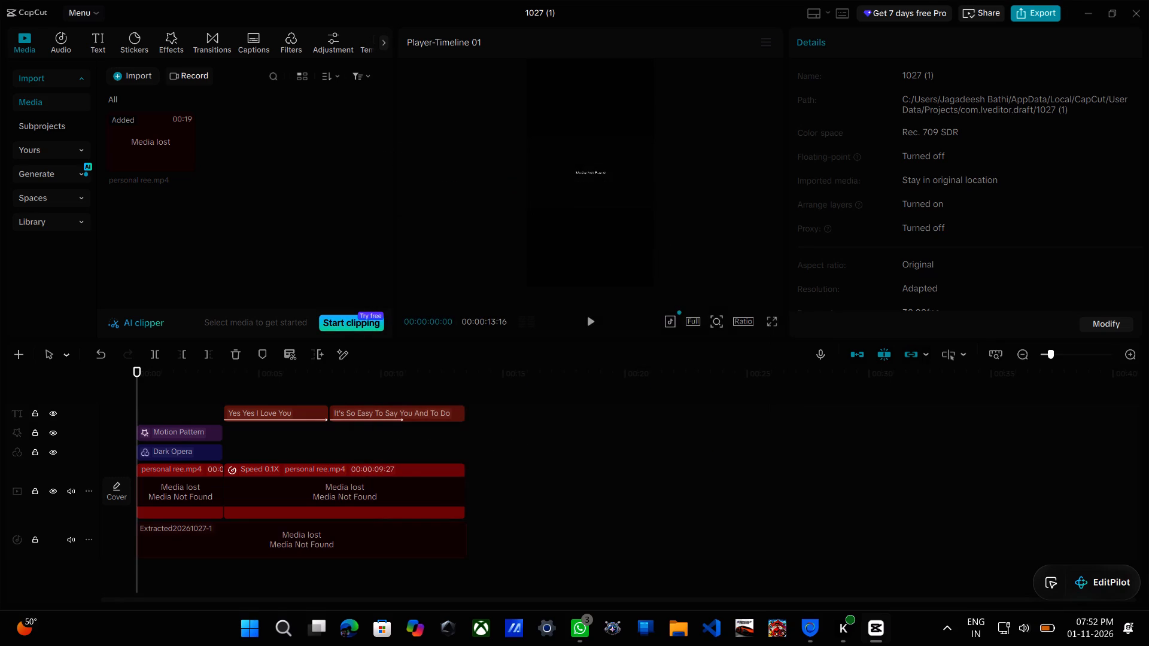
# Select the extracted audio clip with lost media below the main video track in the timeline.
pyautogui.click(373, 537)
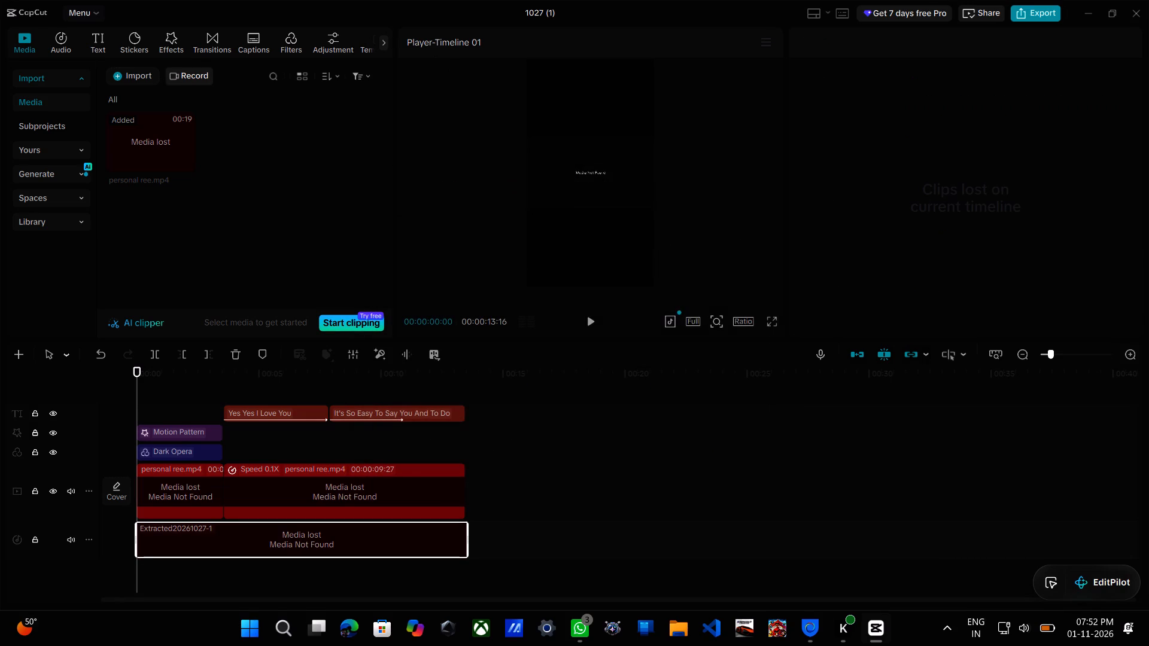
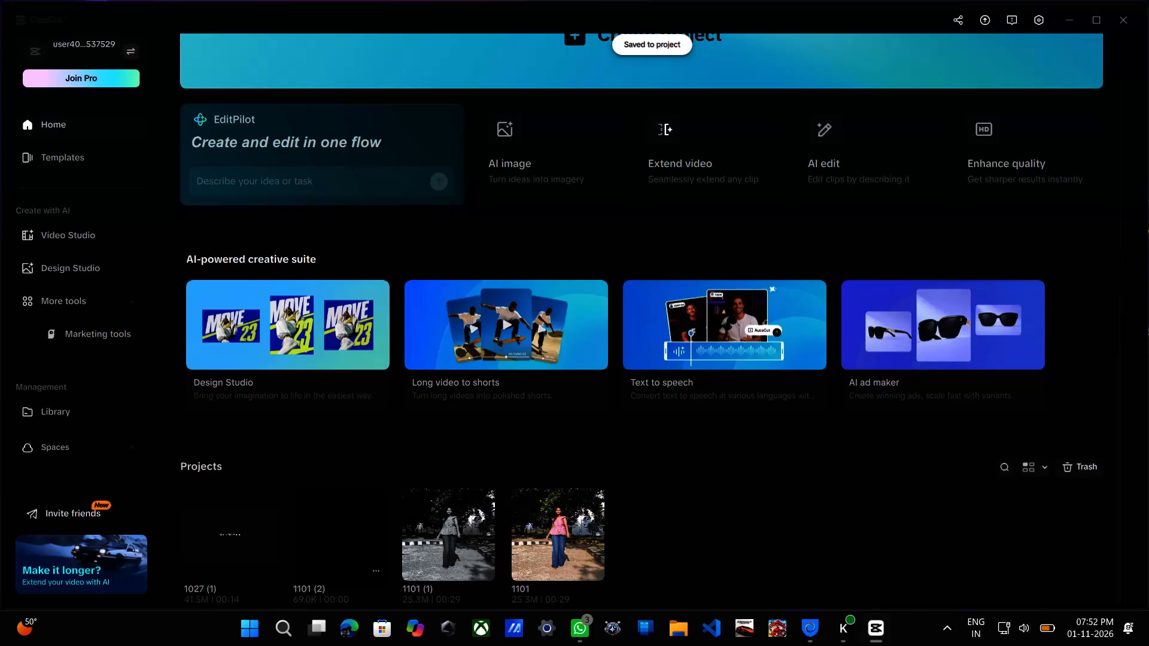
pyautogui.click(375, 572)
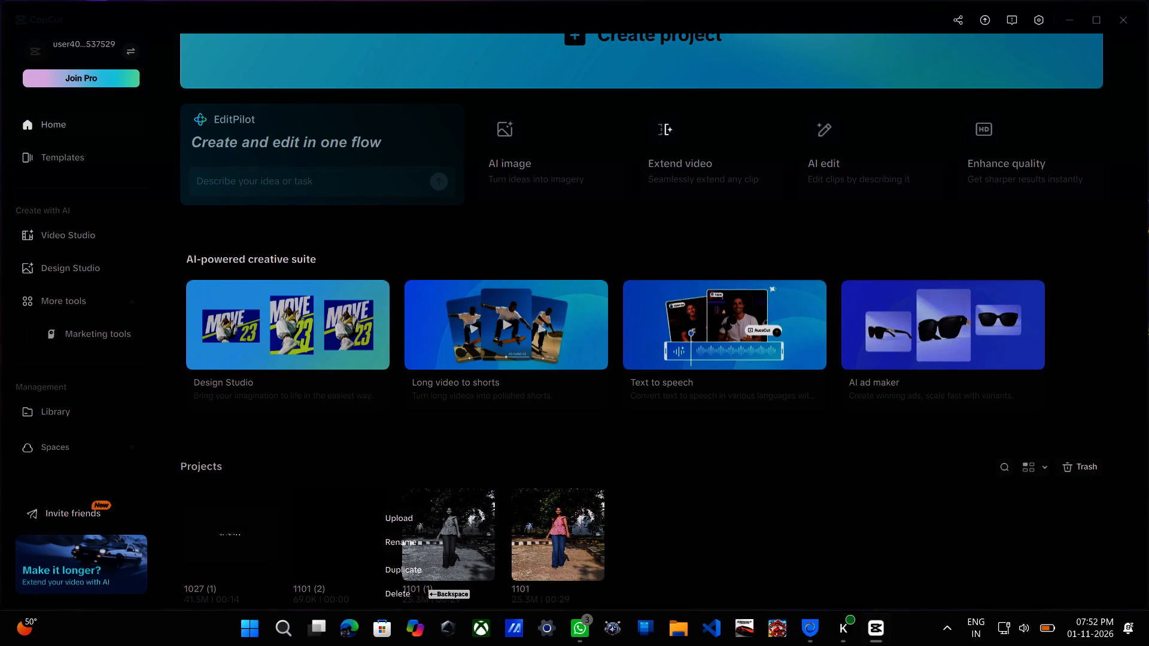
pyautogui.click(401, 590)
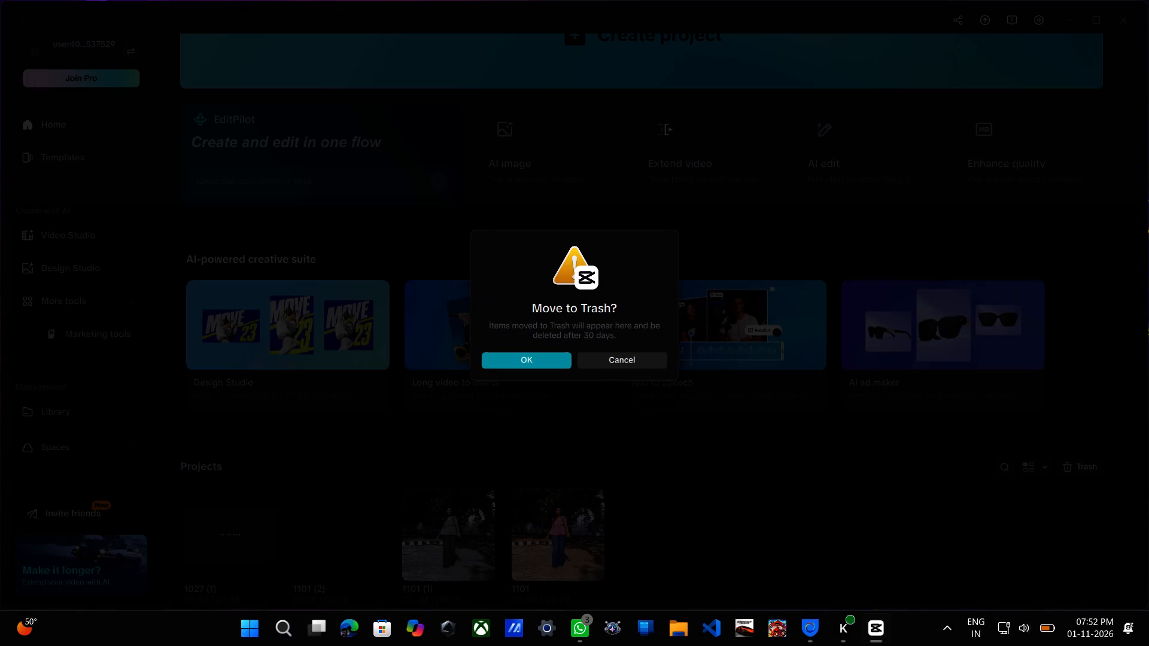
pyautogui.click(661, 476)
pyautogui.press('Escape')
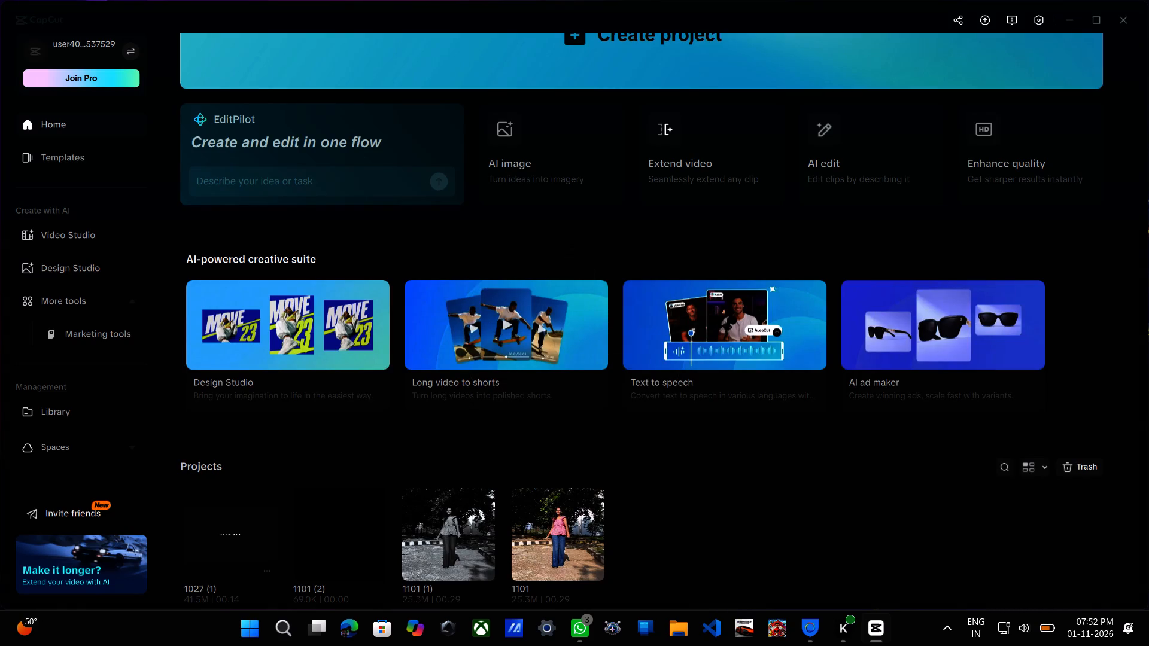
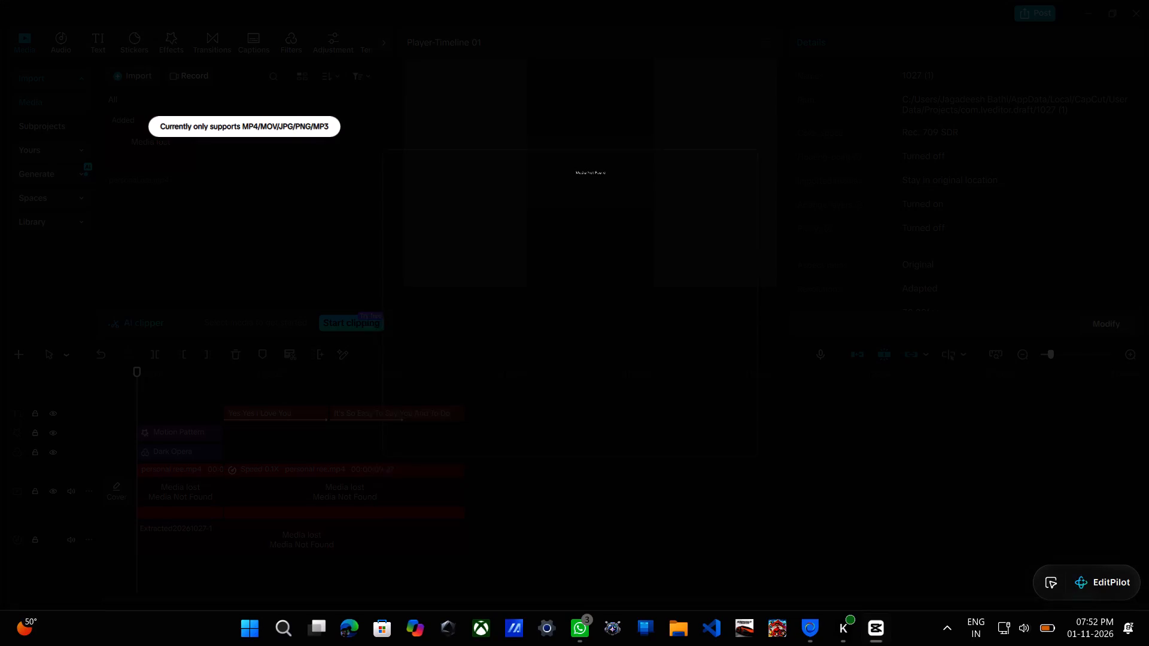
# Dismiss the Link media dialog without relinking the missing media files.
pyautogui.click(734, 447)
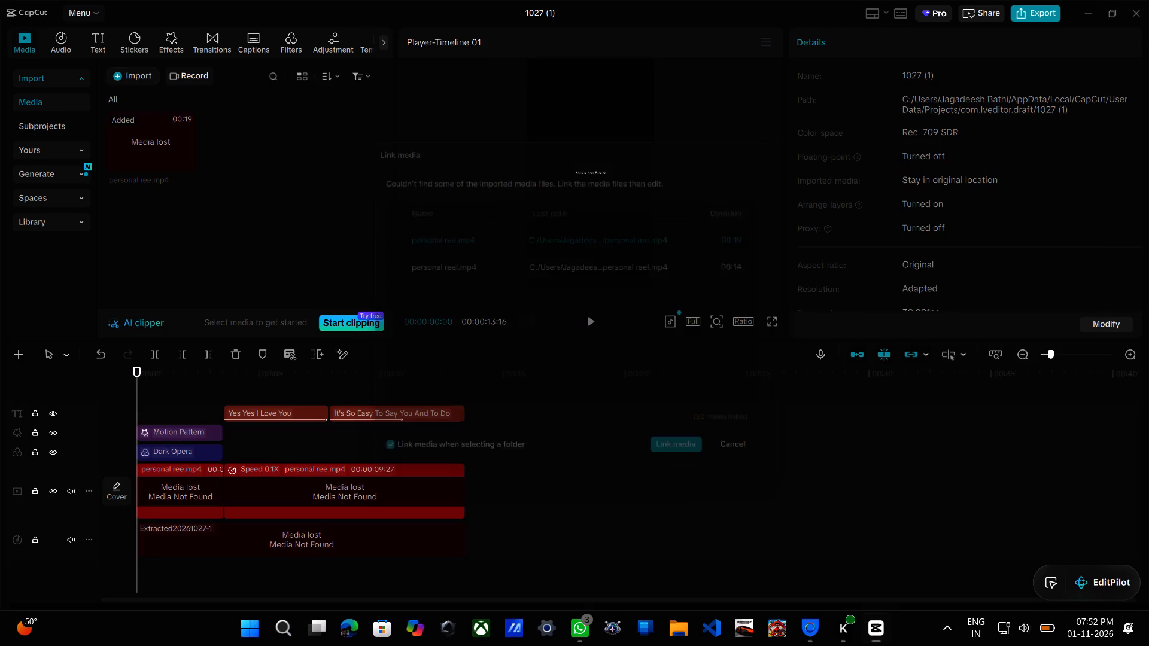
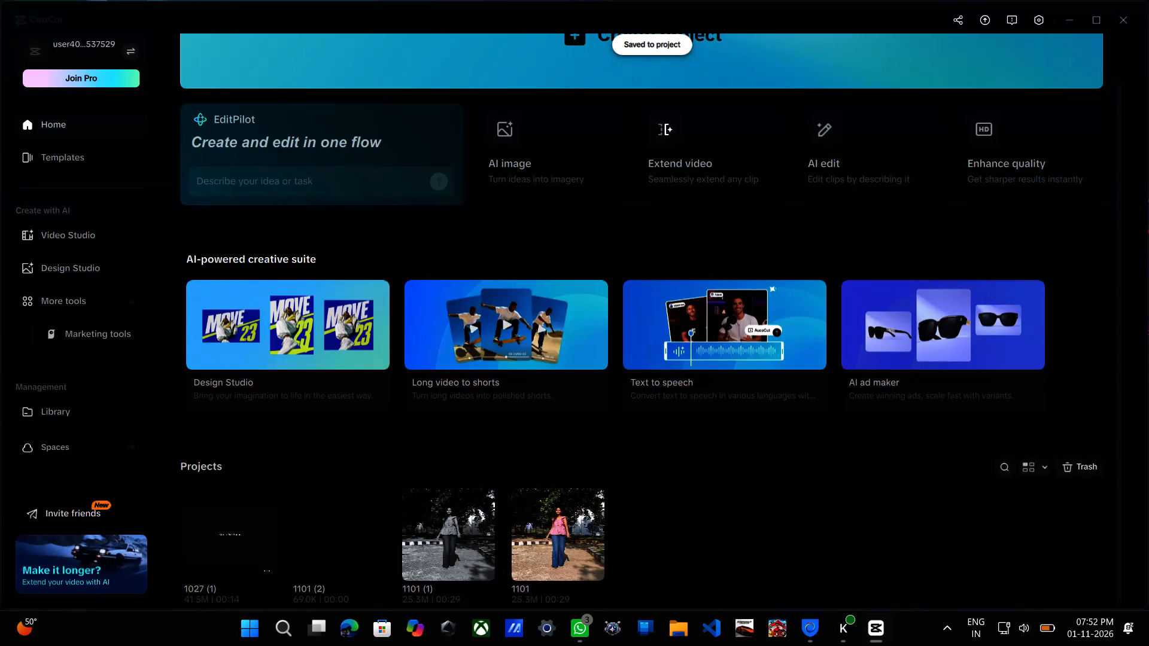
# Delete project 1027 (1) from the home page's project list.
pyautogui.click(320, 601)
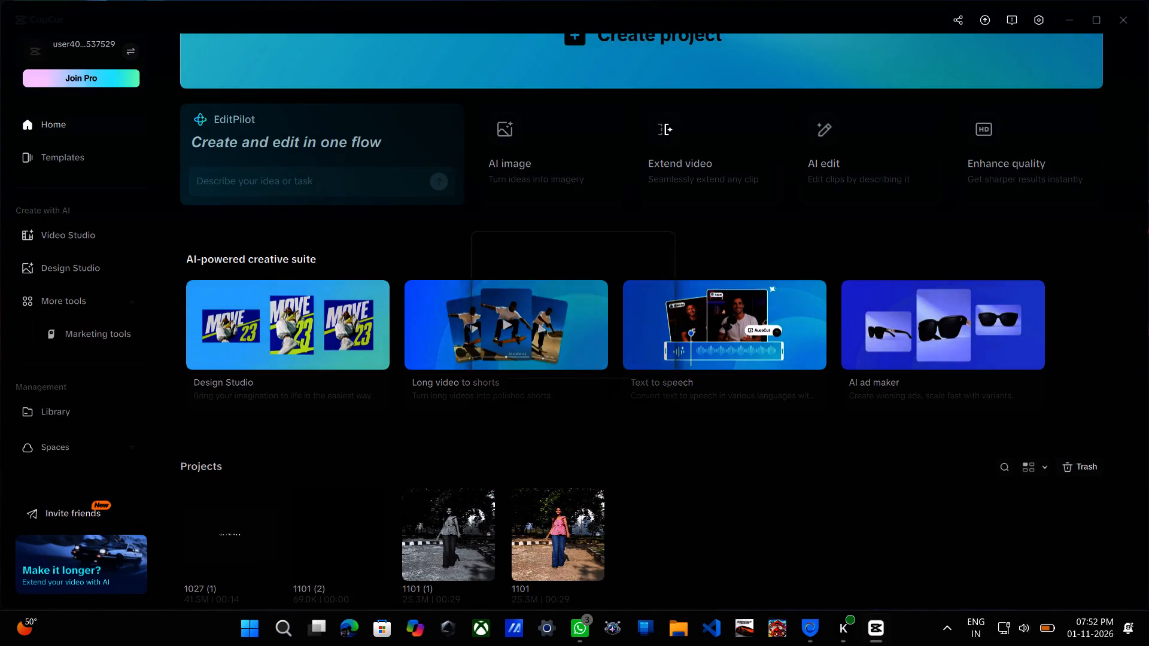
pyautogui.click(511, 362)
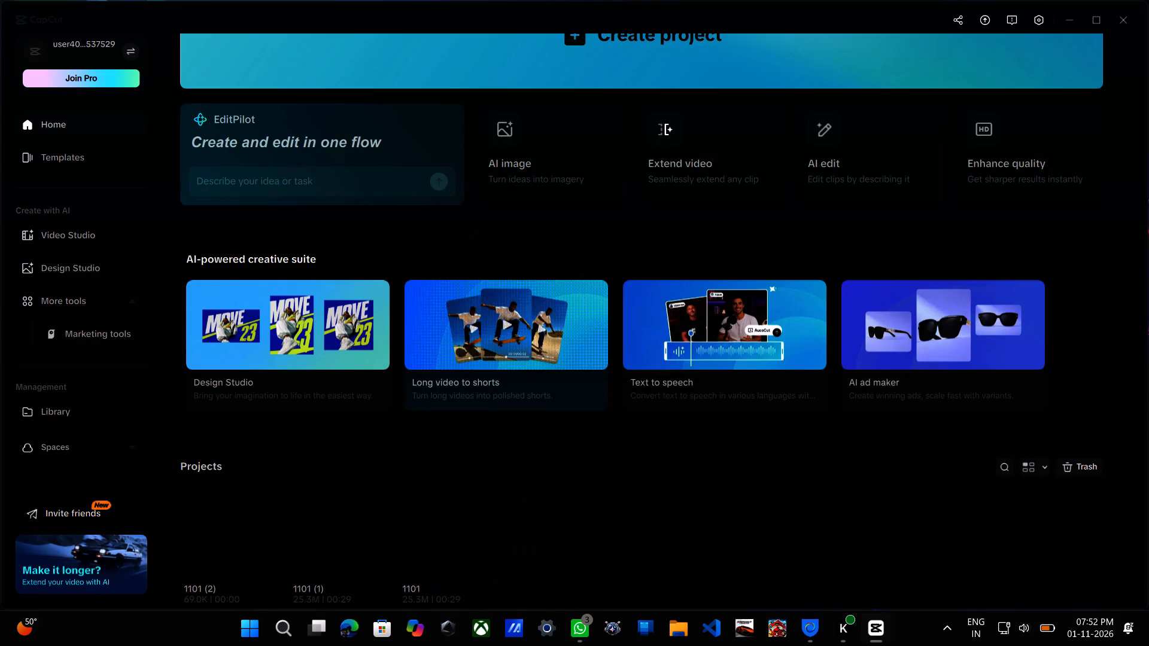
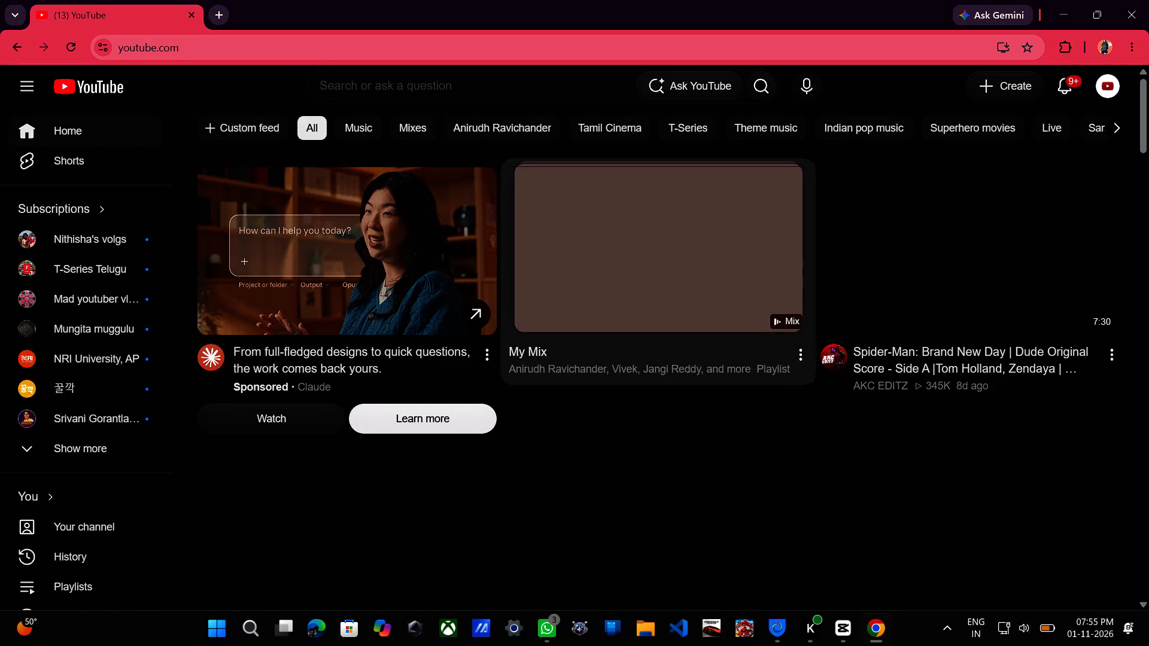
# In Chrome, search YouTube for "yes yes i love u".
pyautogui.click(475, 82)
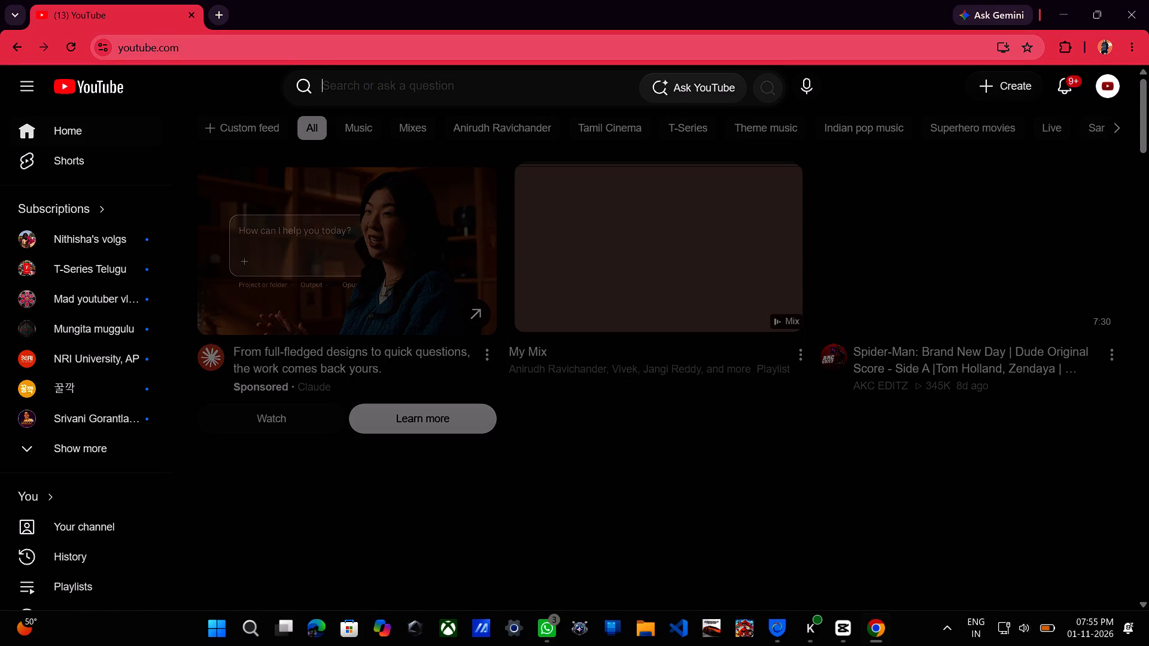
pyautogui.write('yes yes')
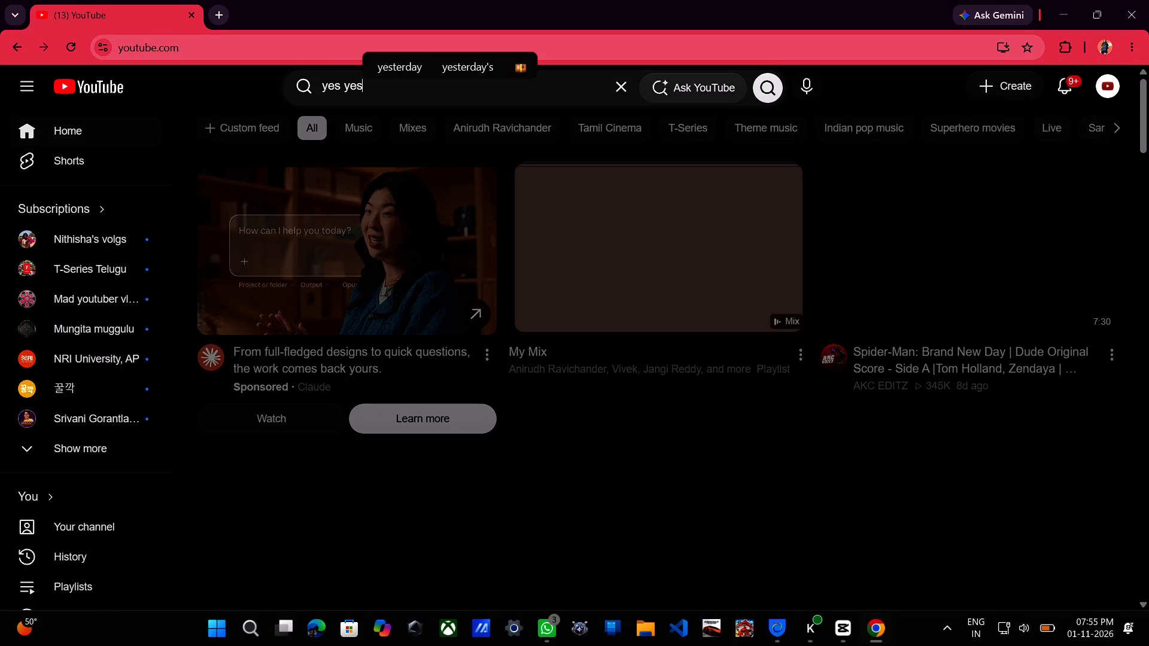
pyautogui.press('space')
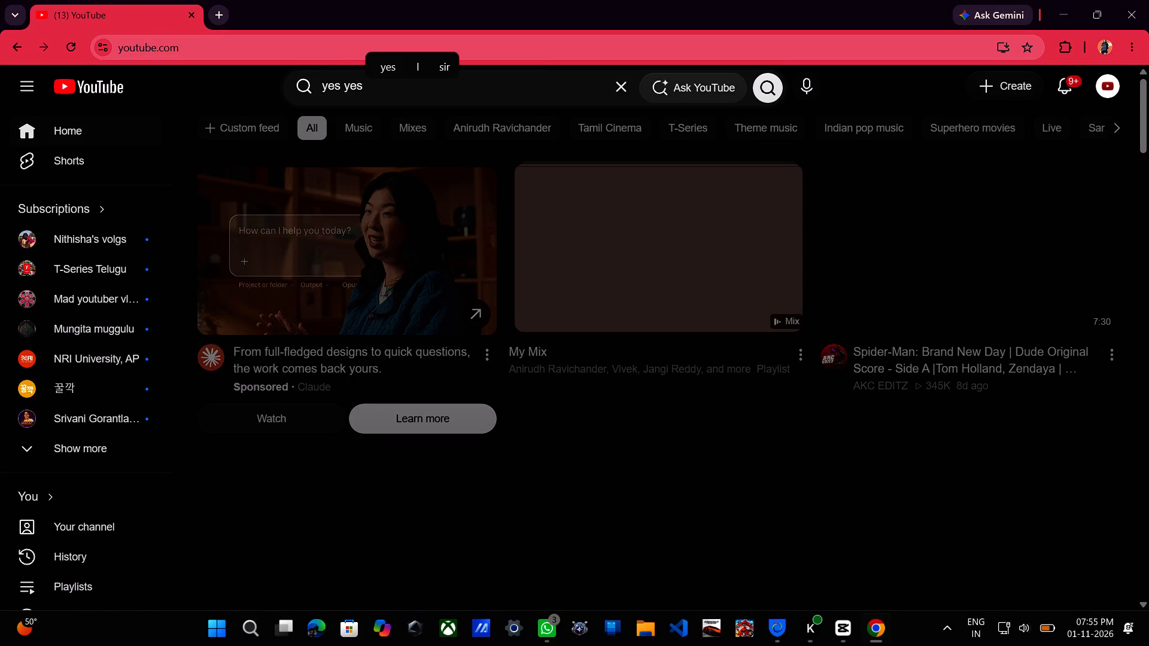
pyautogui.write('i ;o')
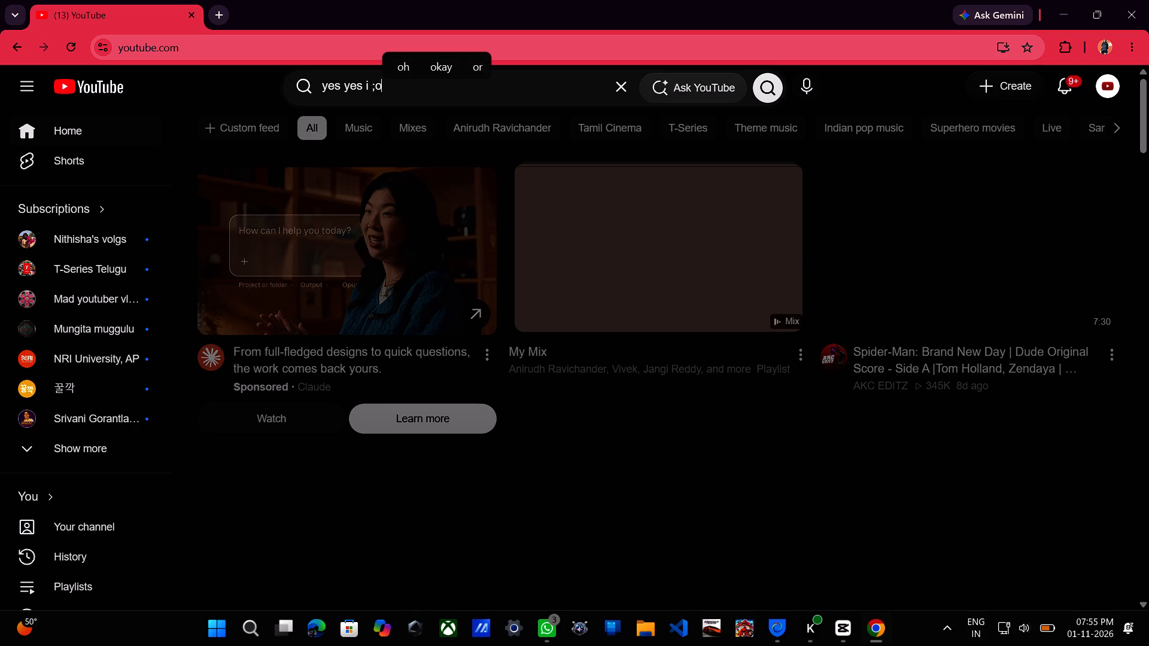
pyautogui.press('BackSpace')
pyautogui.press('BackSpace')
pyautogui.write('love u')
pyautogui.press('Return')
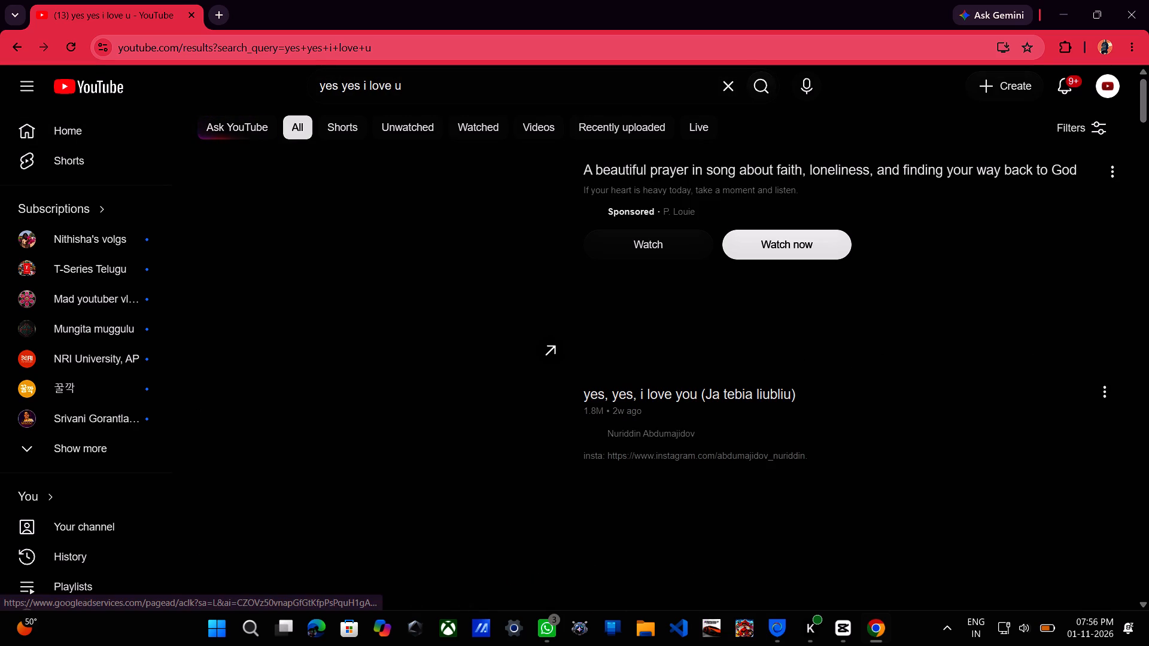
# Open the Short titled "Yes, yes I love you… Its so easy to say to you" from the search results.
pyautogui.scroll(-1, 558, 225)
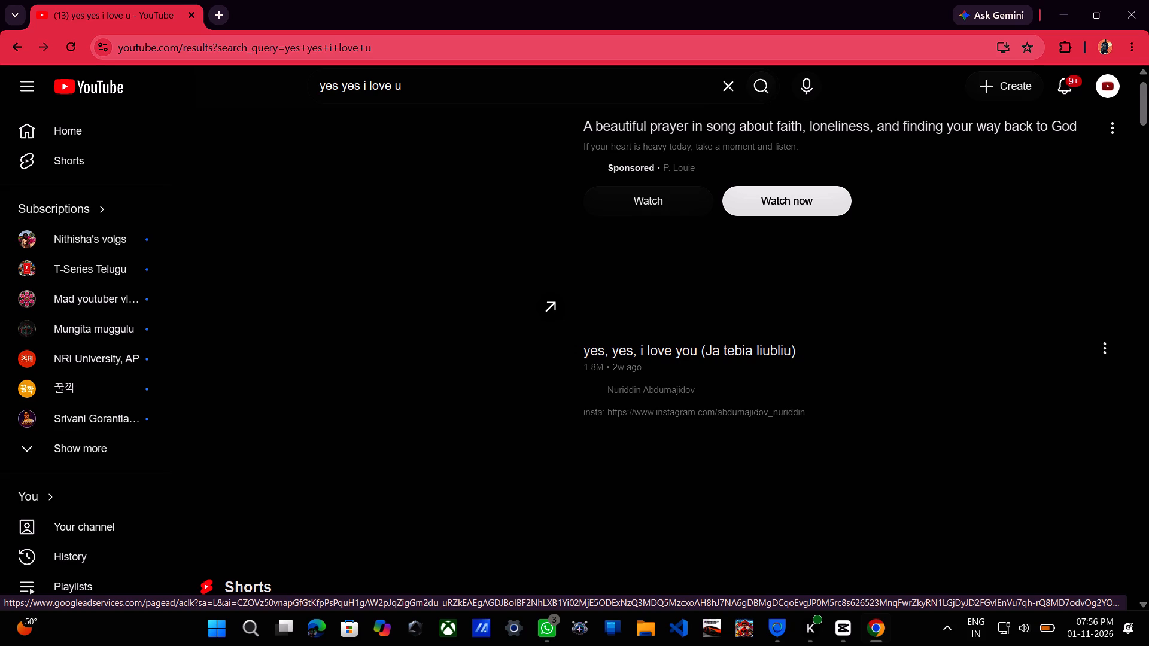
pyautogui.scroll(-2, 558, 225)
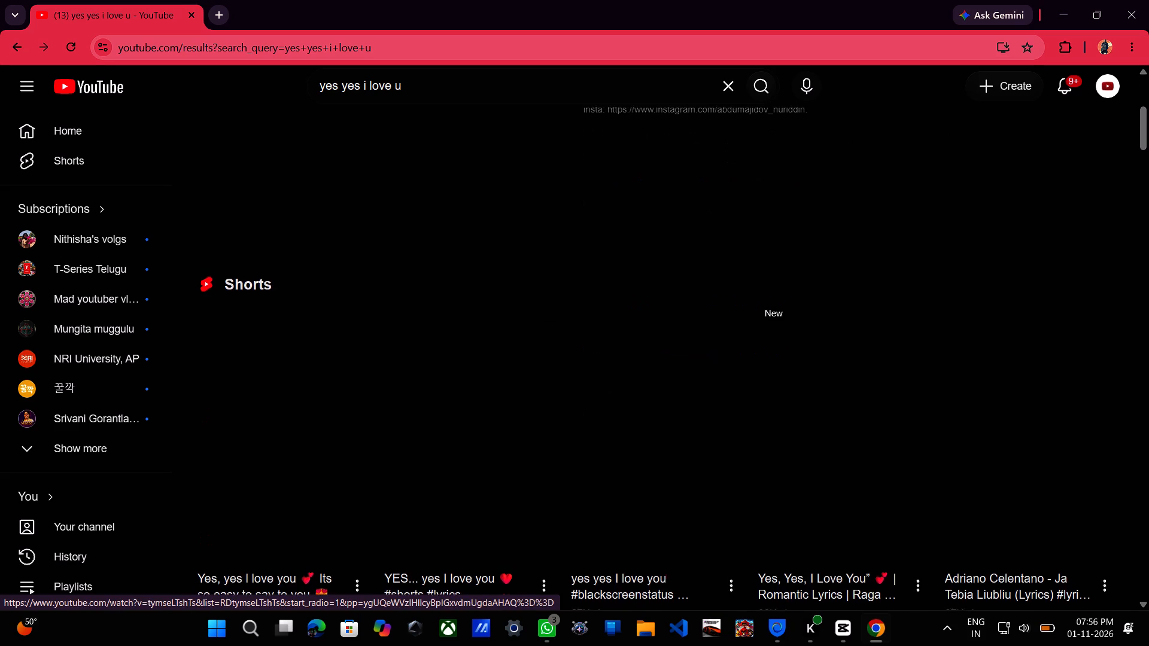
pyautogui.scroll(-3, 558, 225)
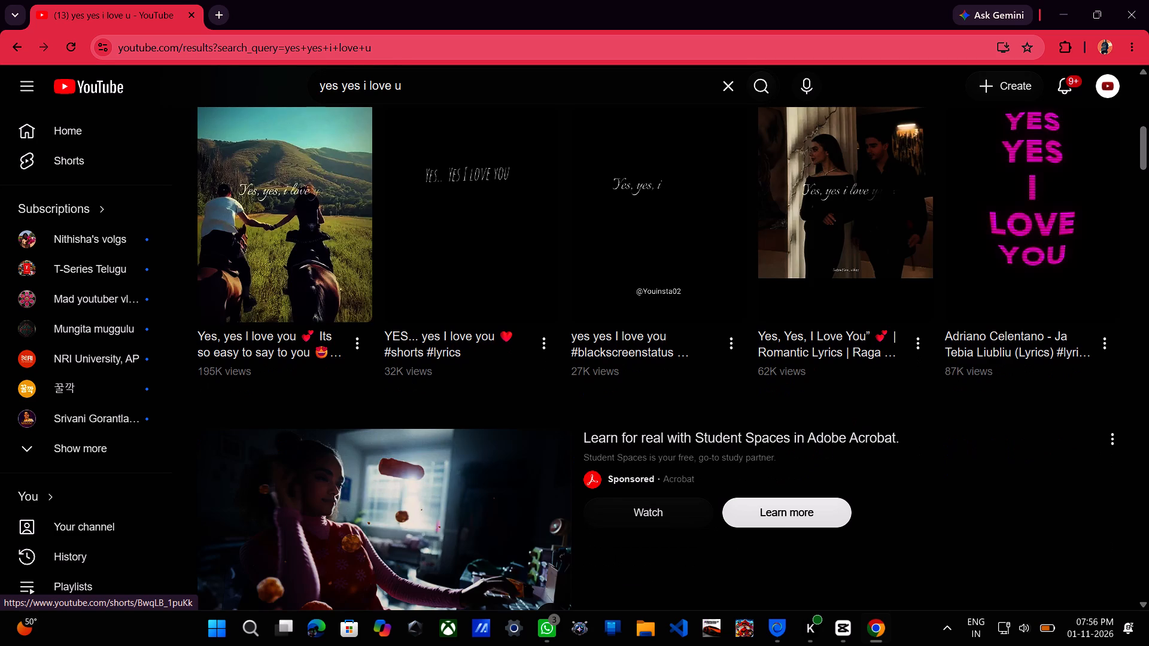
pyautogui.click(342, 245)
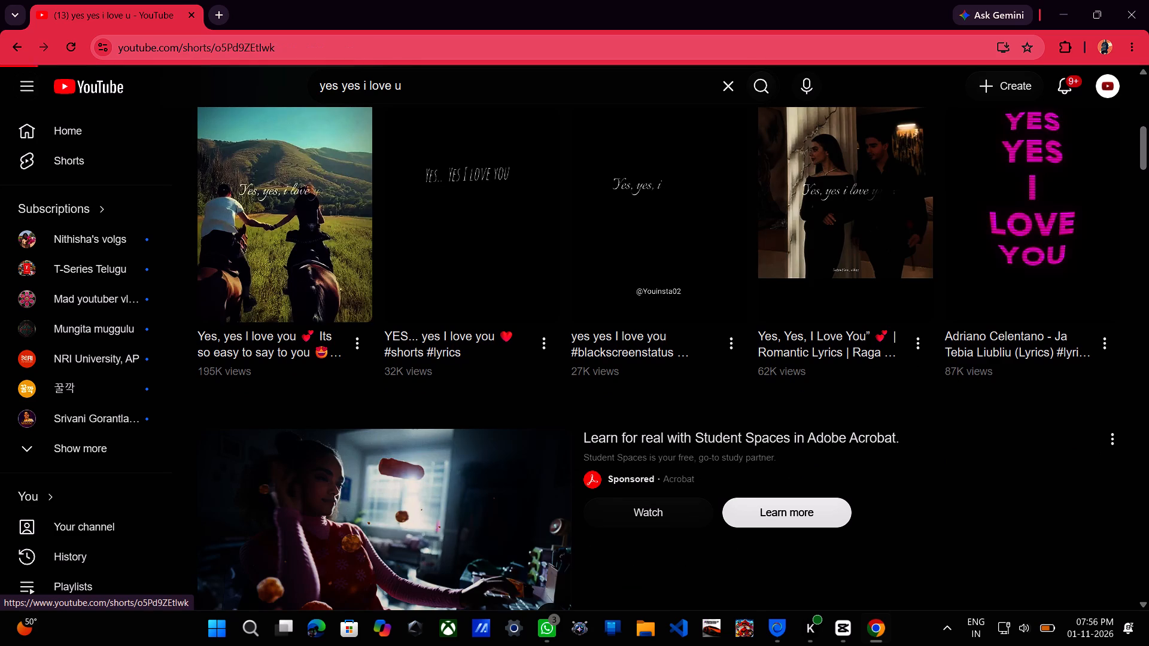
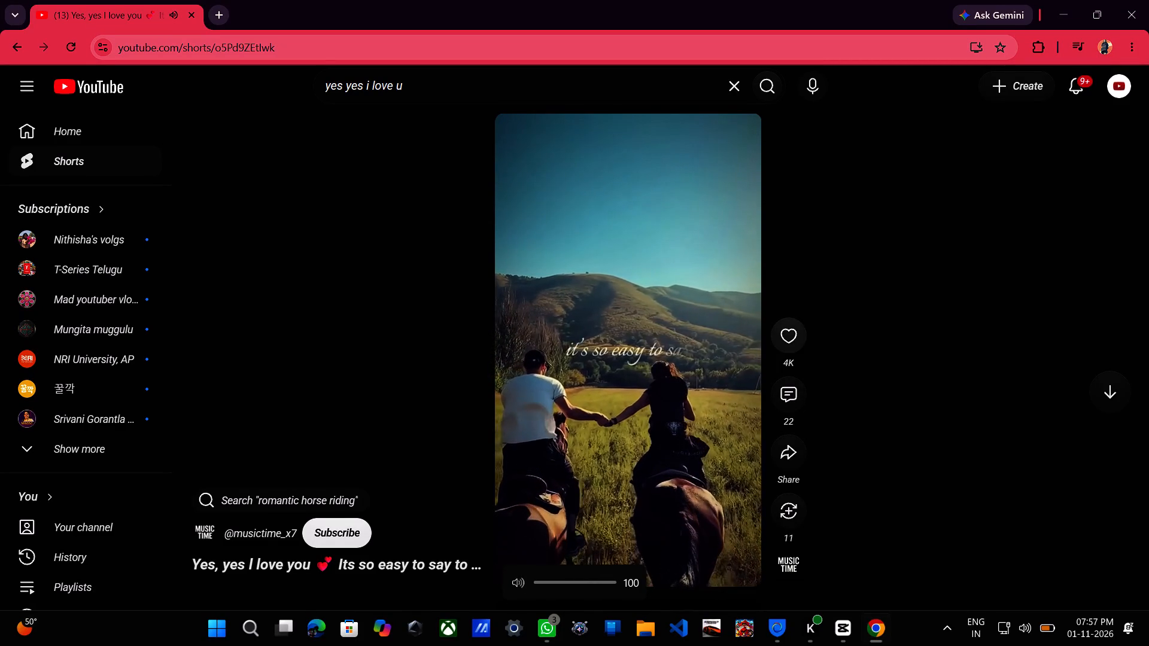
# Copy the share link of the open Short.
pyautogui.click(786, 456)
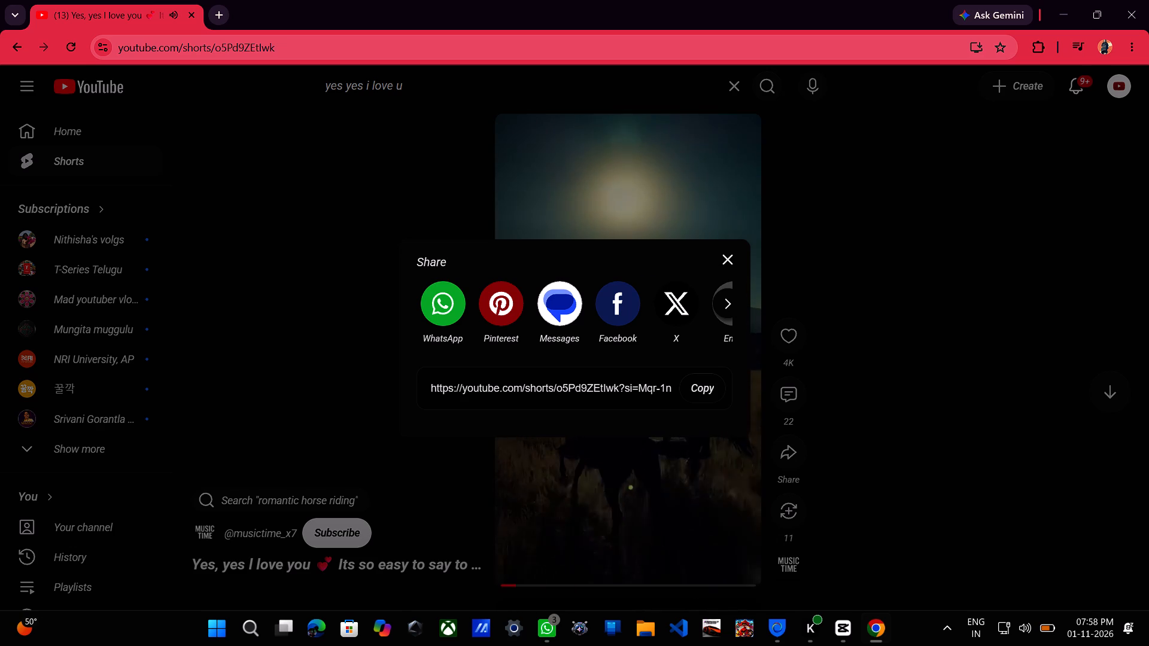
pyautogui.click(701, 384)
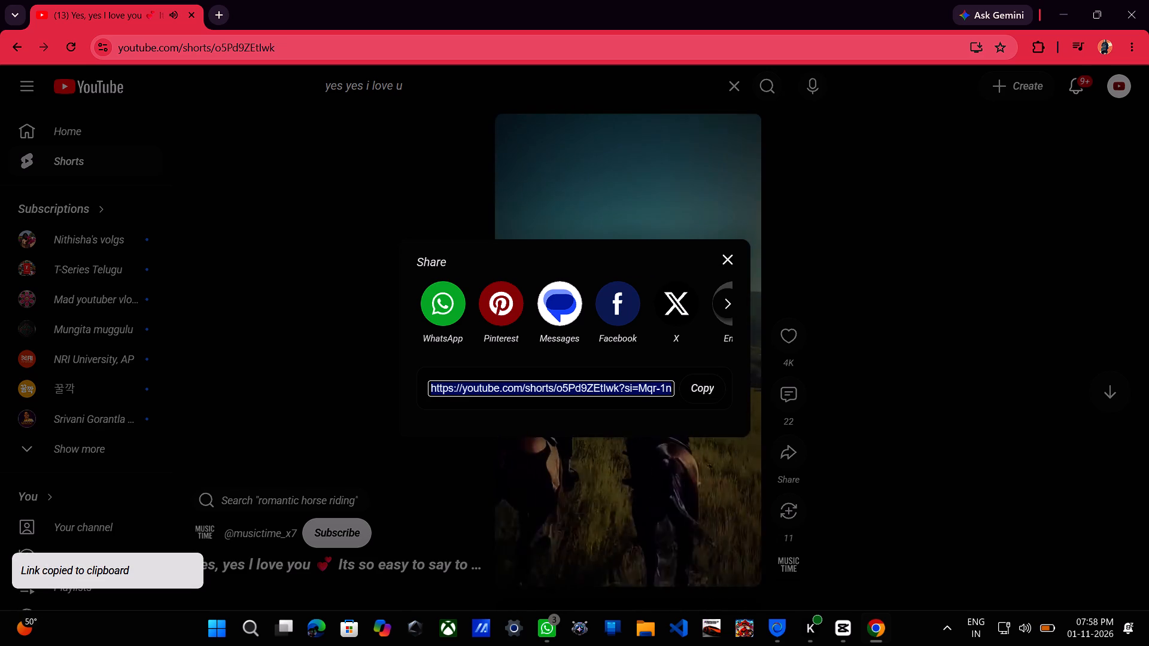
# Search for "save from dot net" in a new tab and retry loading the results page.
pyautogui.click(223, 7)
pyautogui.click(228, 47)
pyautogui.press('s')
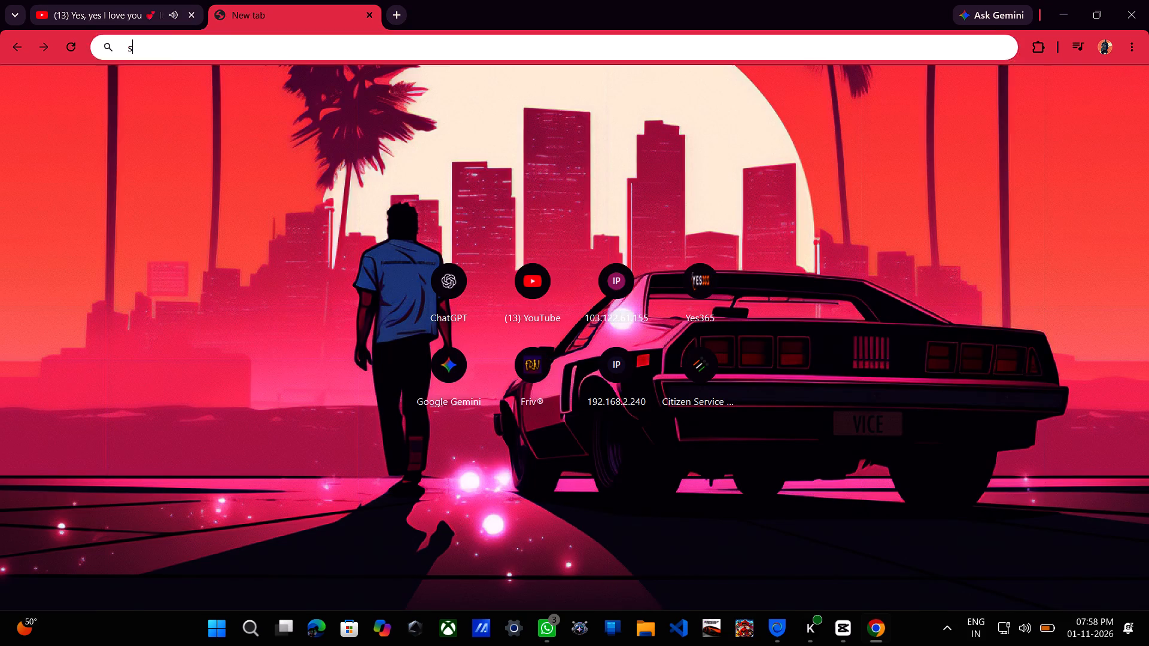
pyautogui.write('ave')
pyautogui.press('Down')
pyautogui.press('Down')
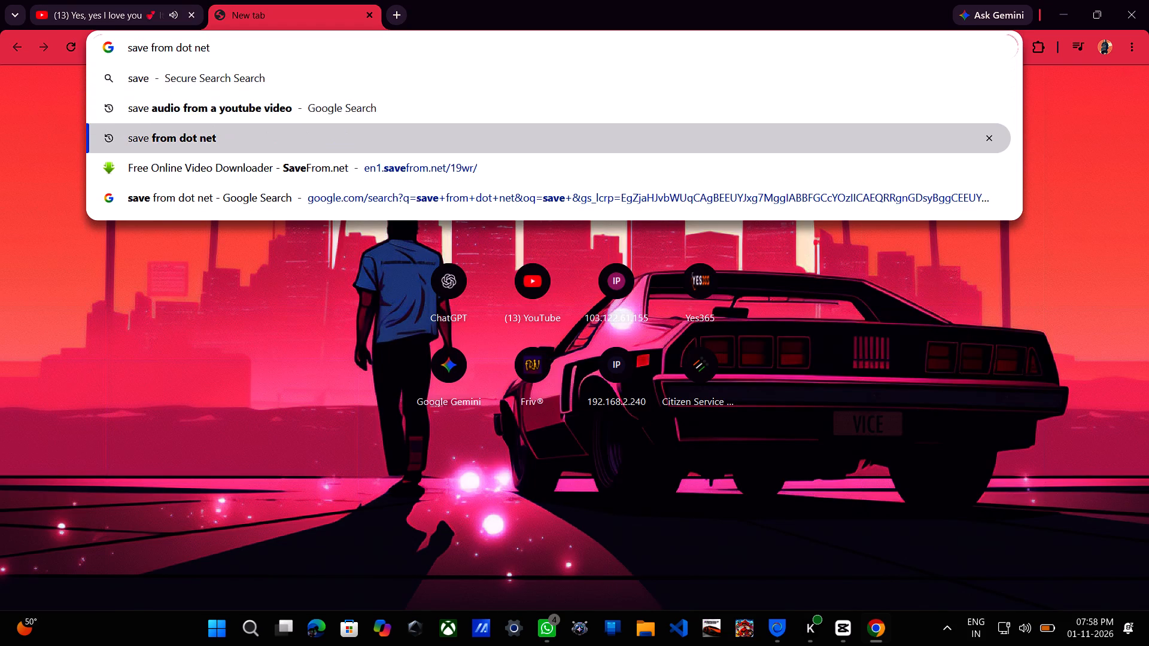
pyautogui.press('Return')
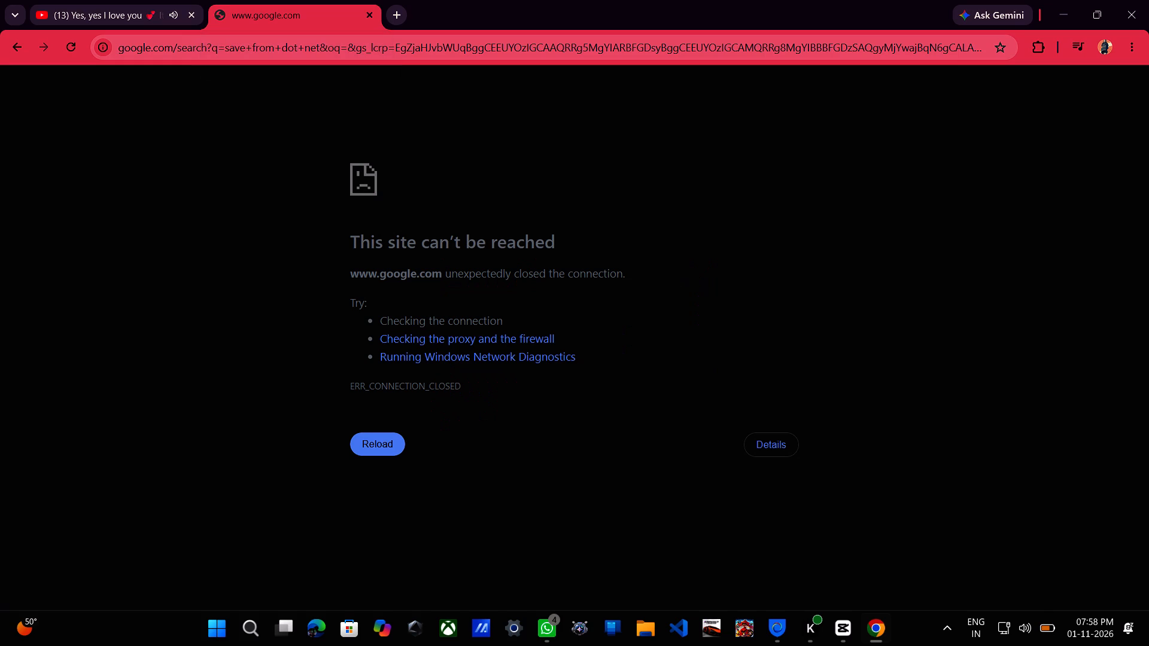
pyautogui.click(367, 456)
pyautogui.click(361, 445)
# Go back to the YouTube tab, dismiss the Share dialog and pause the Short.
pyautogui.click(130, 10)
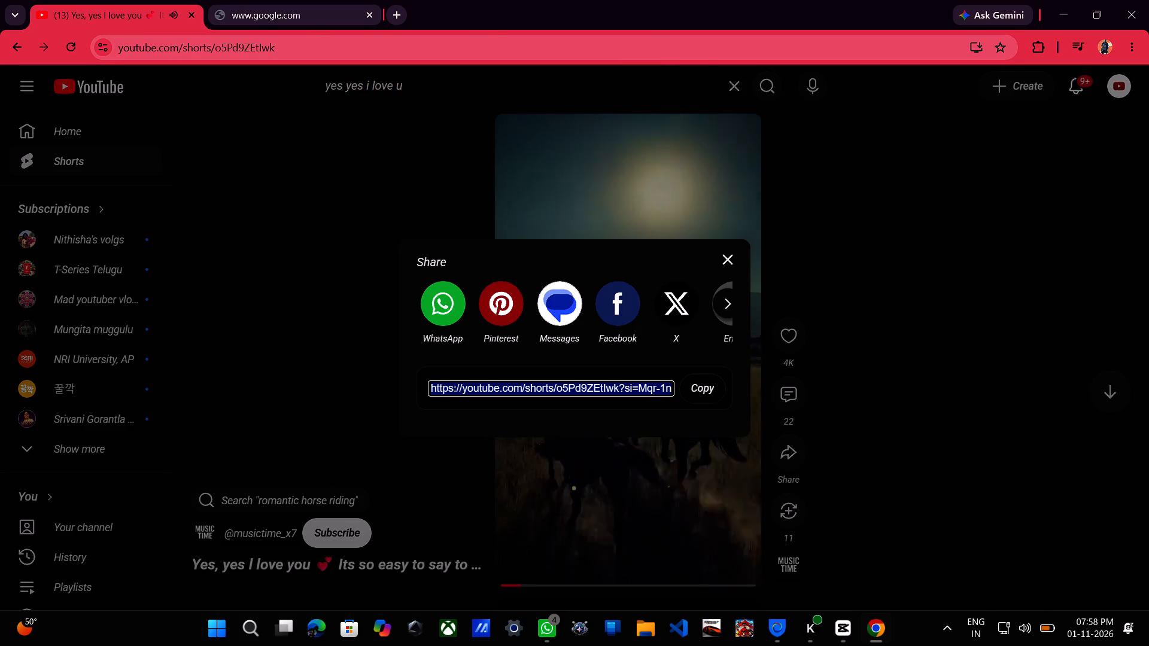
pyautogui.click(529, 233)
pyautogui.click(602, 285)
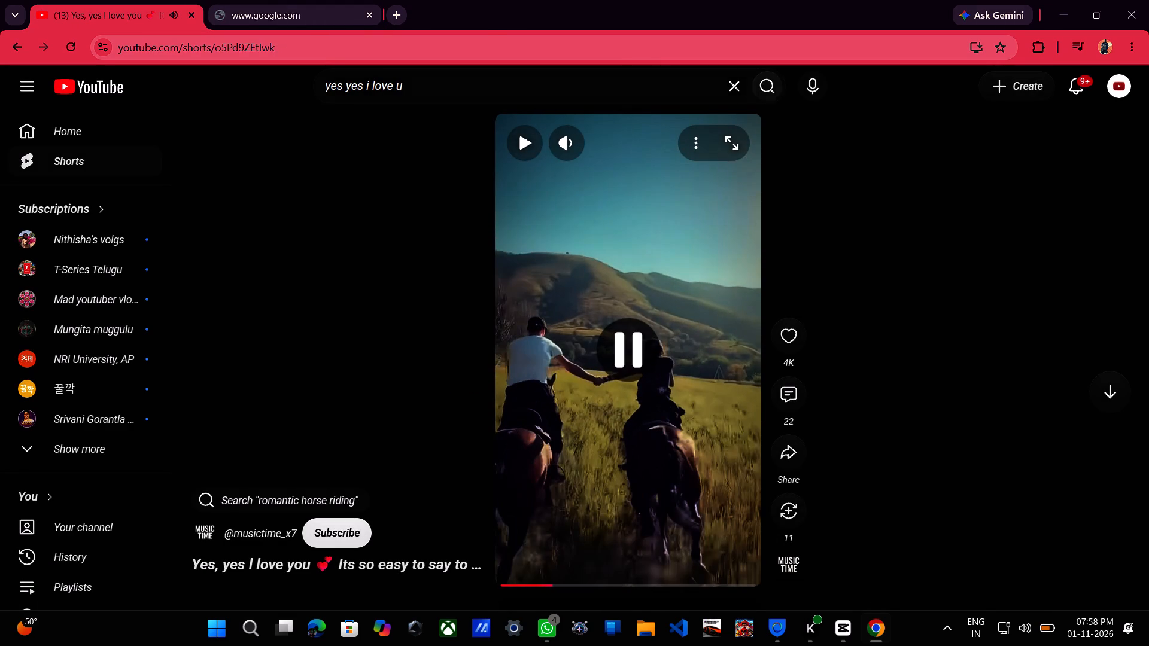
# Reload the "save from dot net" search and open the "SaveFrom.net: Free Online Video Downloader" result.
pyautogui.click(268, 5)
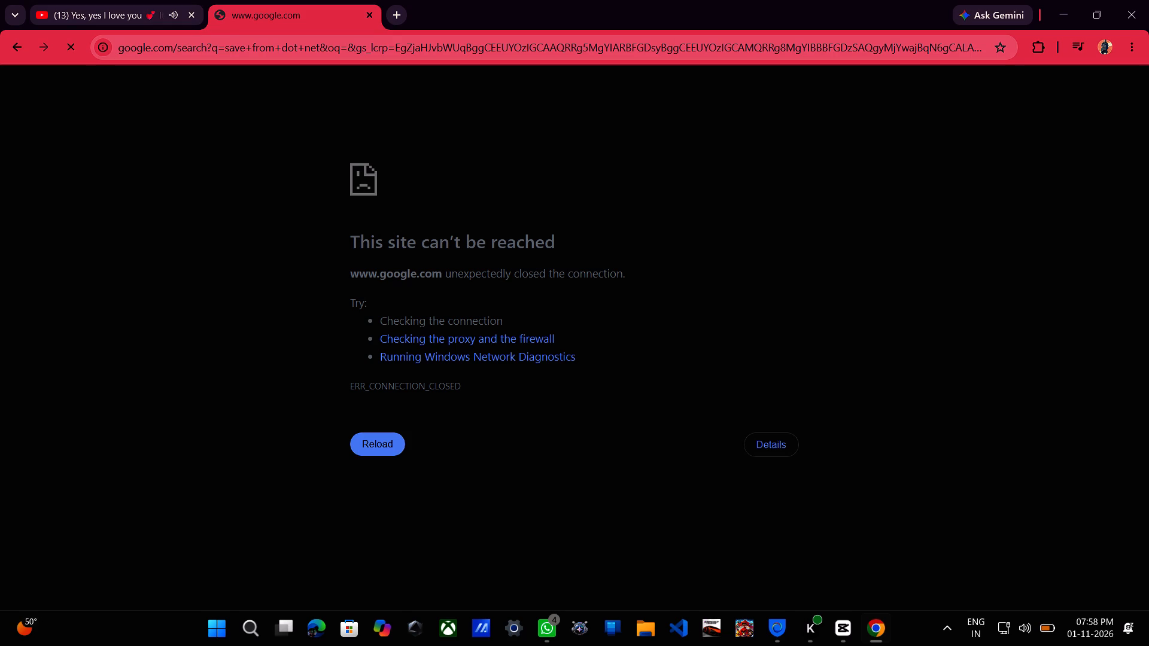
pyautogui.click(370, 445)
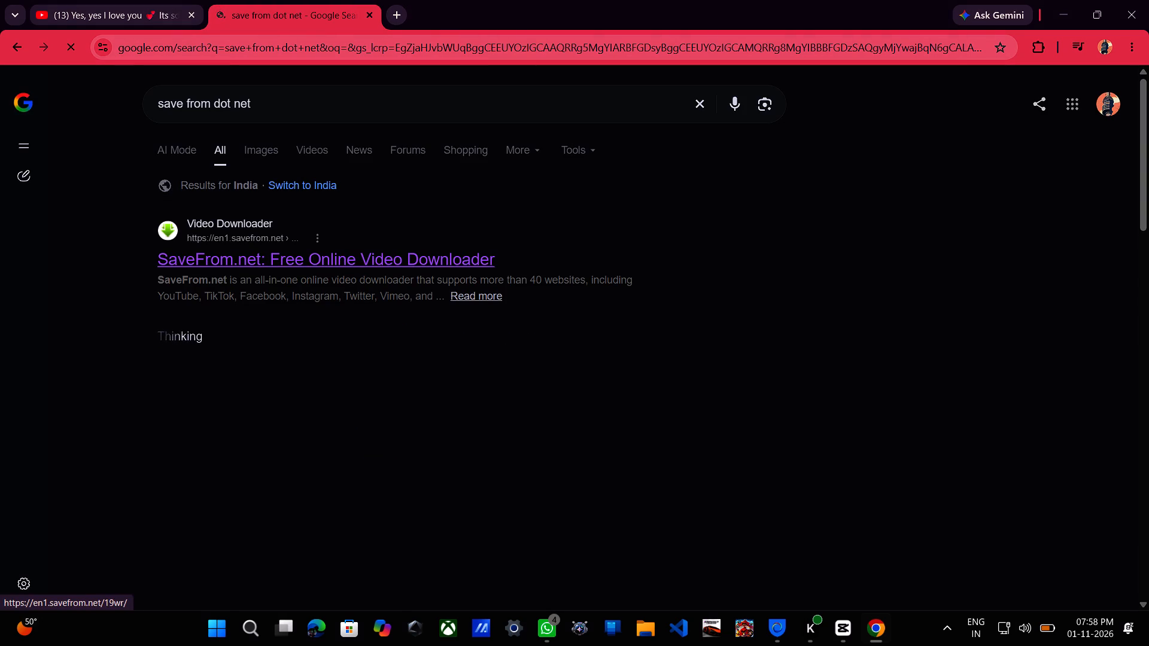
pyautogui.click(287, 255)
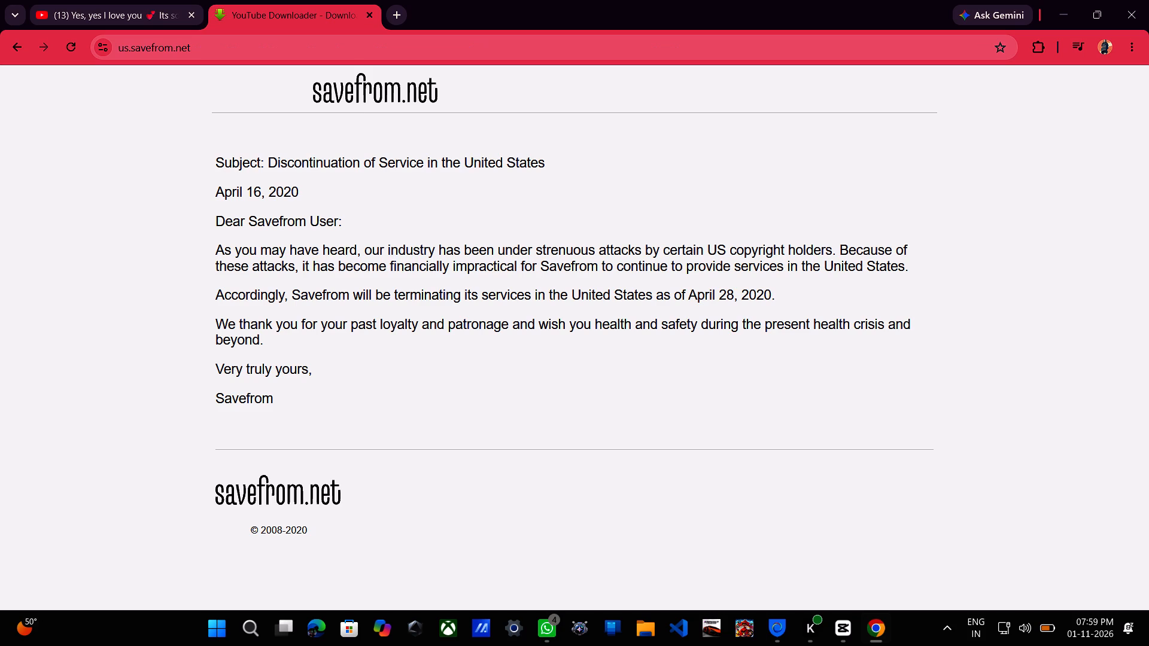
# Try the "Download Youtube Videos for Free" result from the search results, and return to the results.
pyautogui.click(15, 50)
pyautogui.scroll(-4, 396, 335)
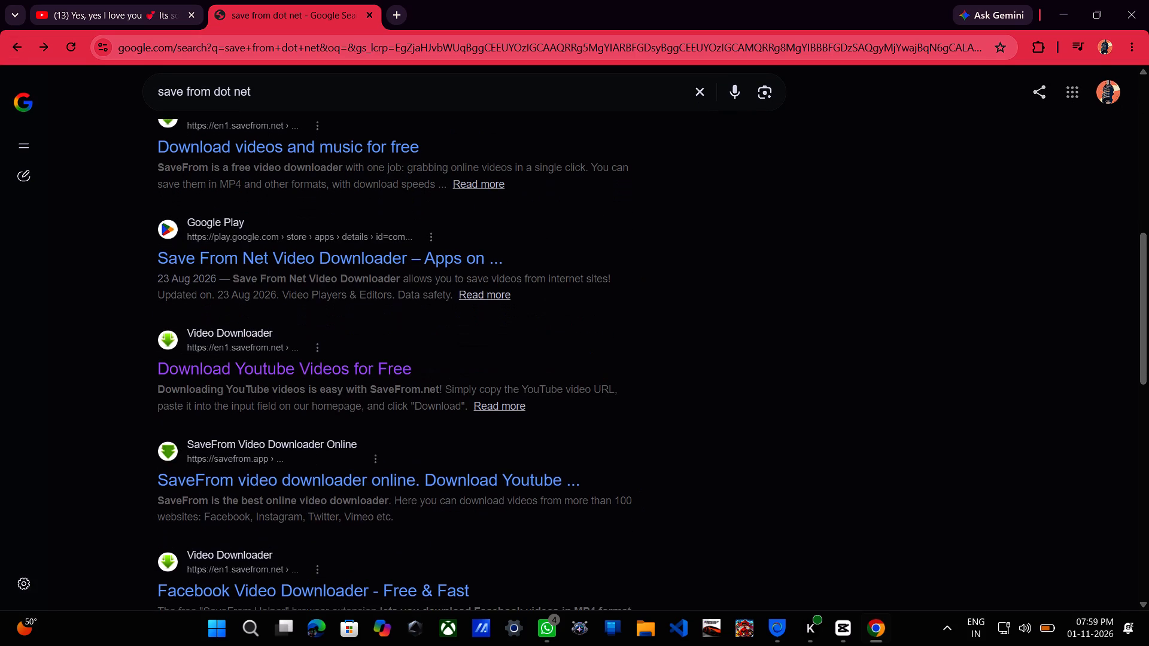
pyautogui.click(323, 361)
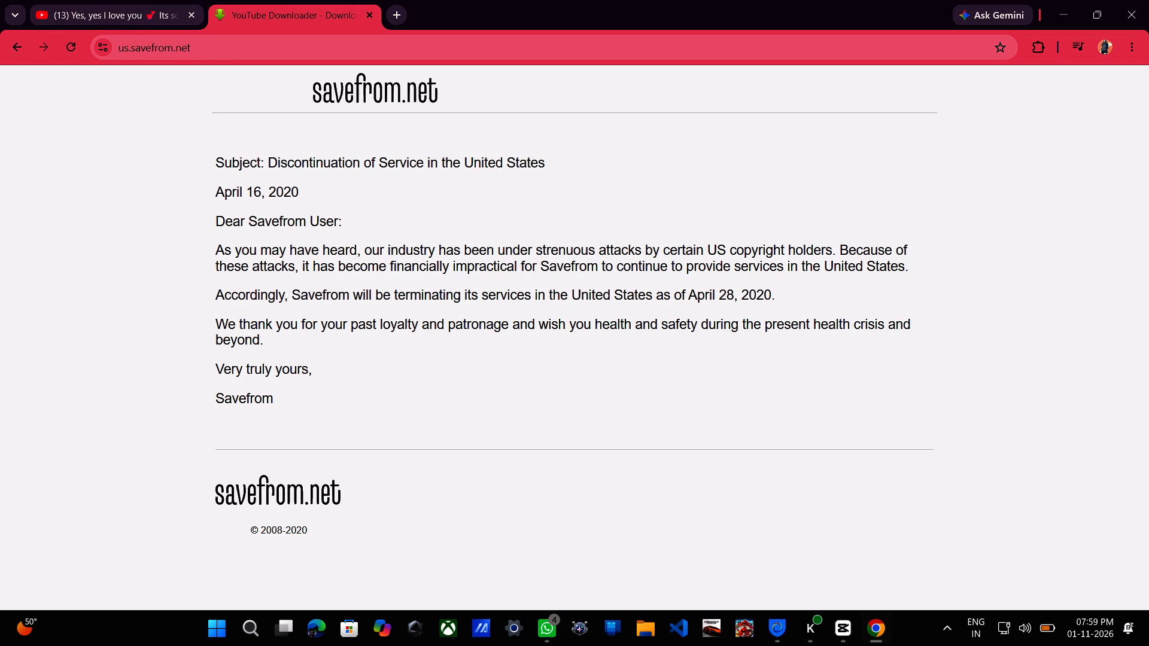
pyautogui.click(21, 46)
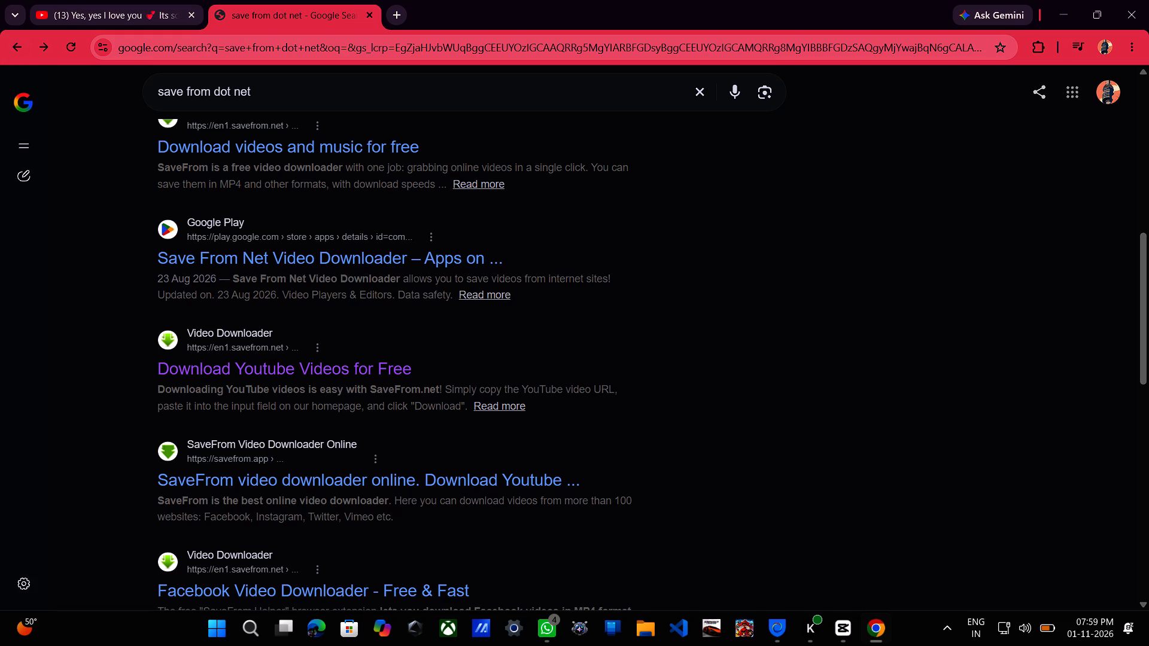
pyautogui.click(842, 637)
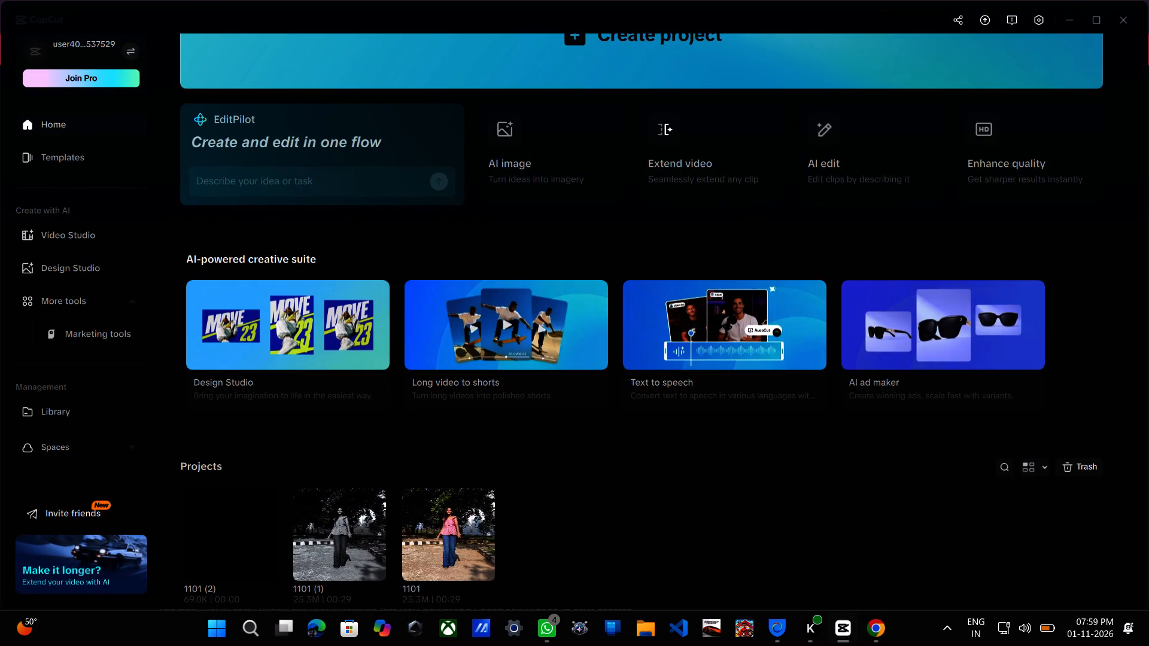
# Close the CapCut home window.
pyautogui.click(1124, 21)
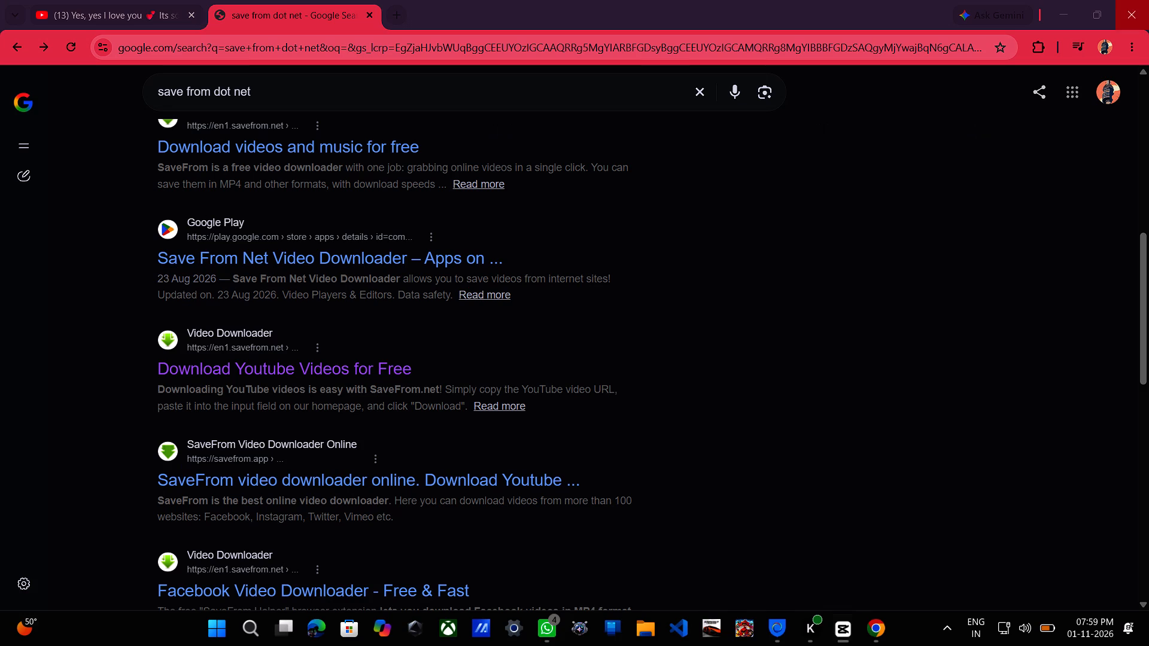
# Switch to Hotspot Shield, disconnect the VPN and close its window.
pyautogui.click(806, 638)
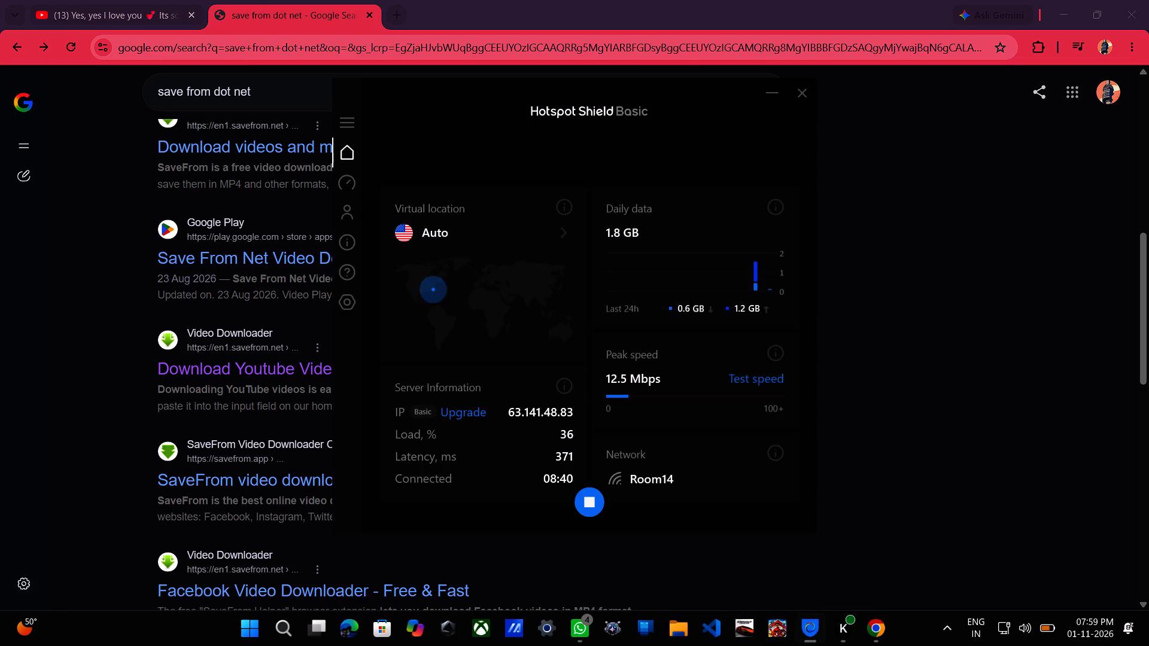
pyautogui.click(588, 504)
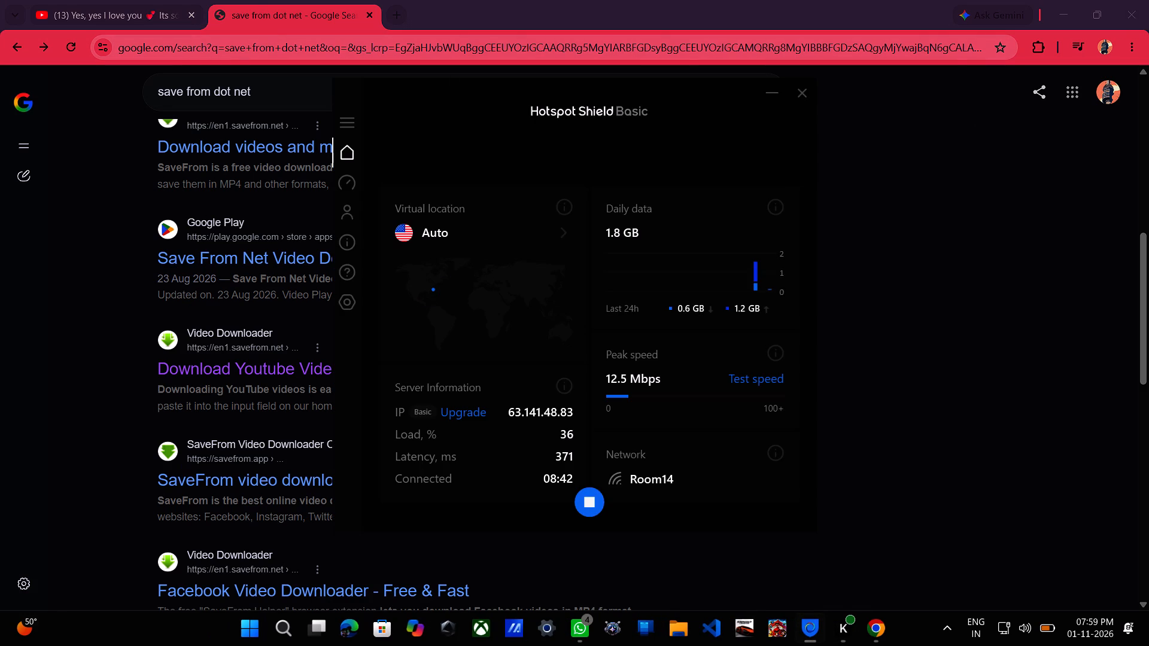
pyautogui.click(797, 95)
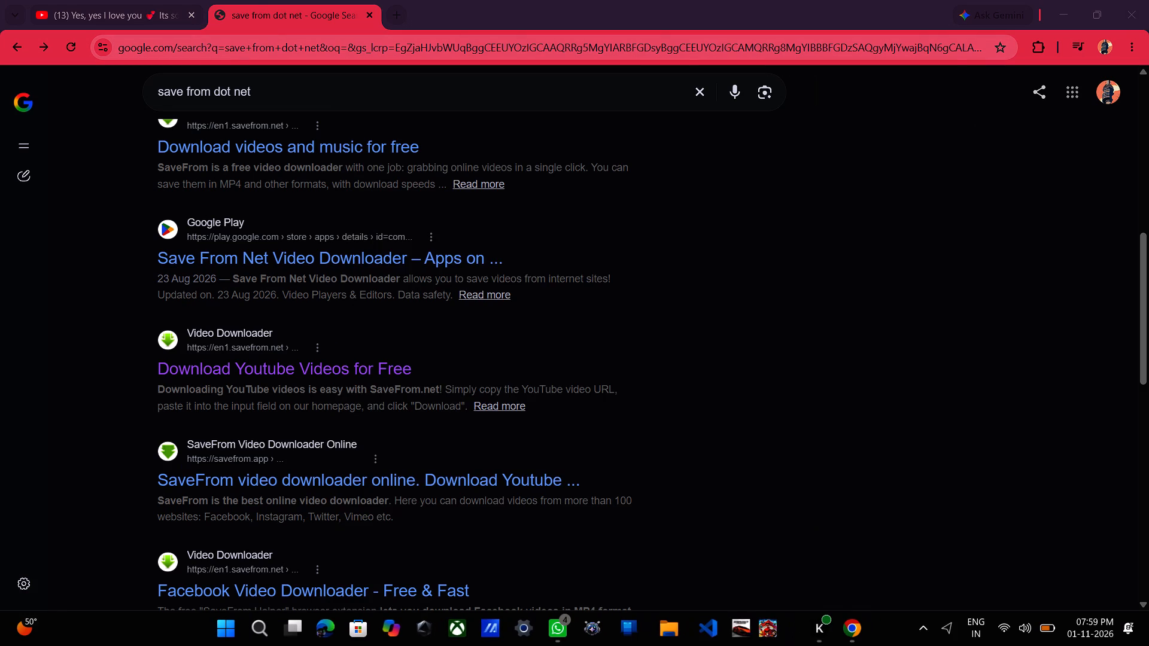
# Try the "Download Instagram Videos & Photos Without Watermark" result in Chrome, and return to the search results.
pyautogui.scroll(-2, 336, 462)
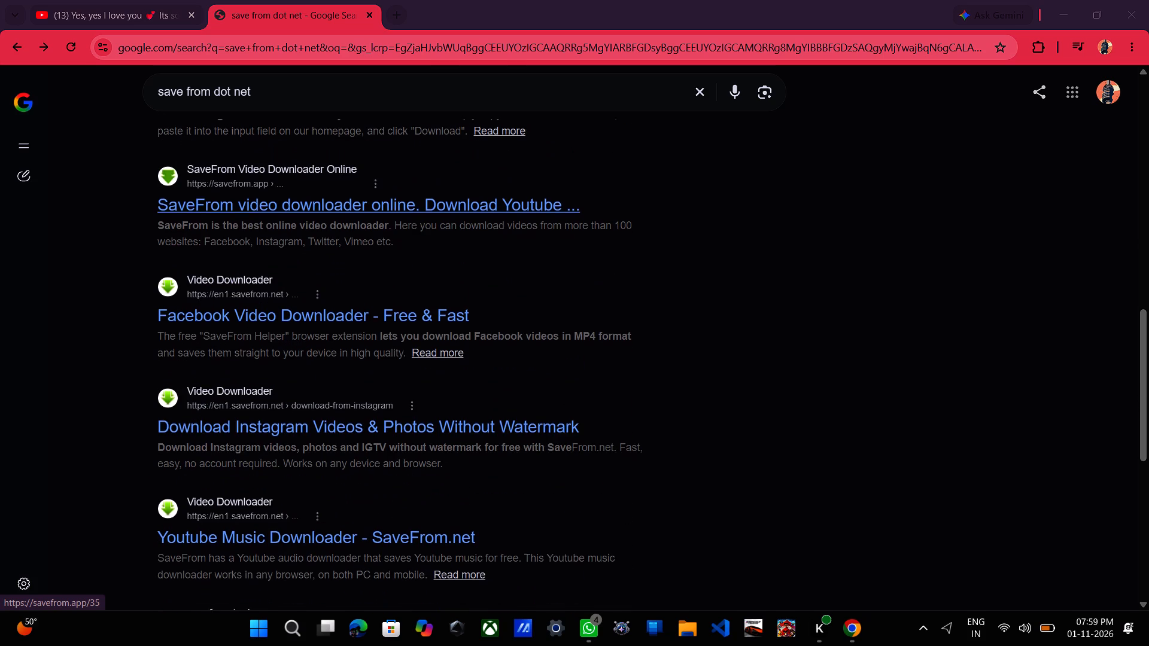
pyautogui.click(290, 425)
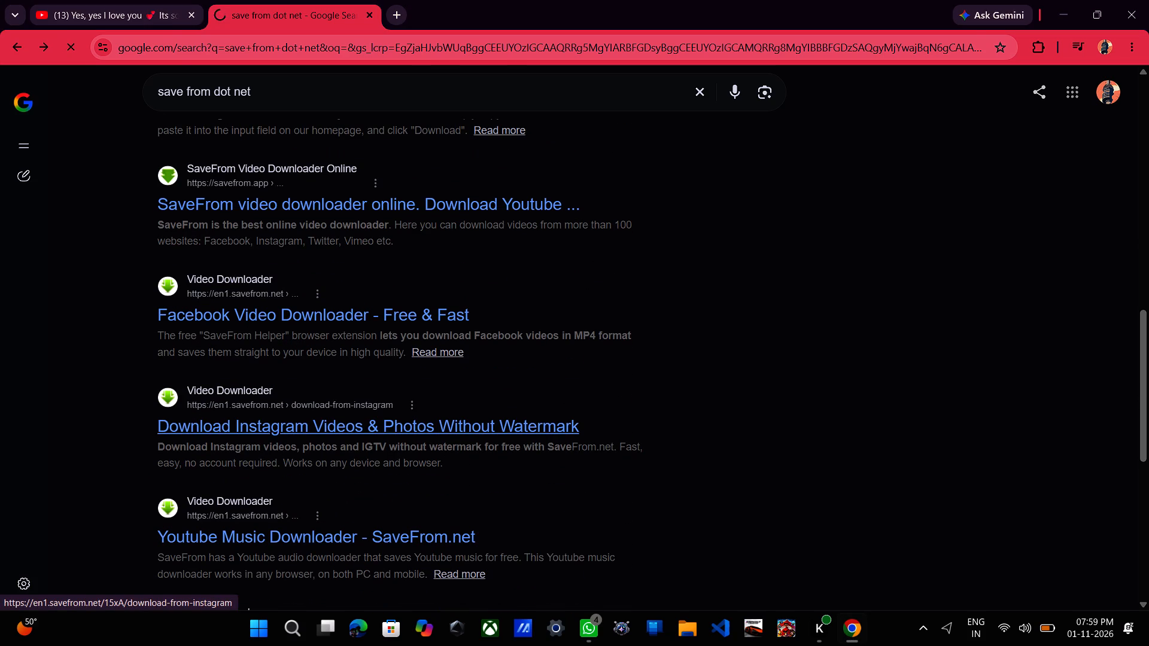
pyautogui.scroll(-4, 290, 425)
pyautogui.scroll(4, 290, 425)
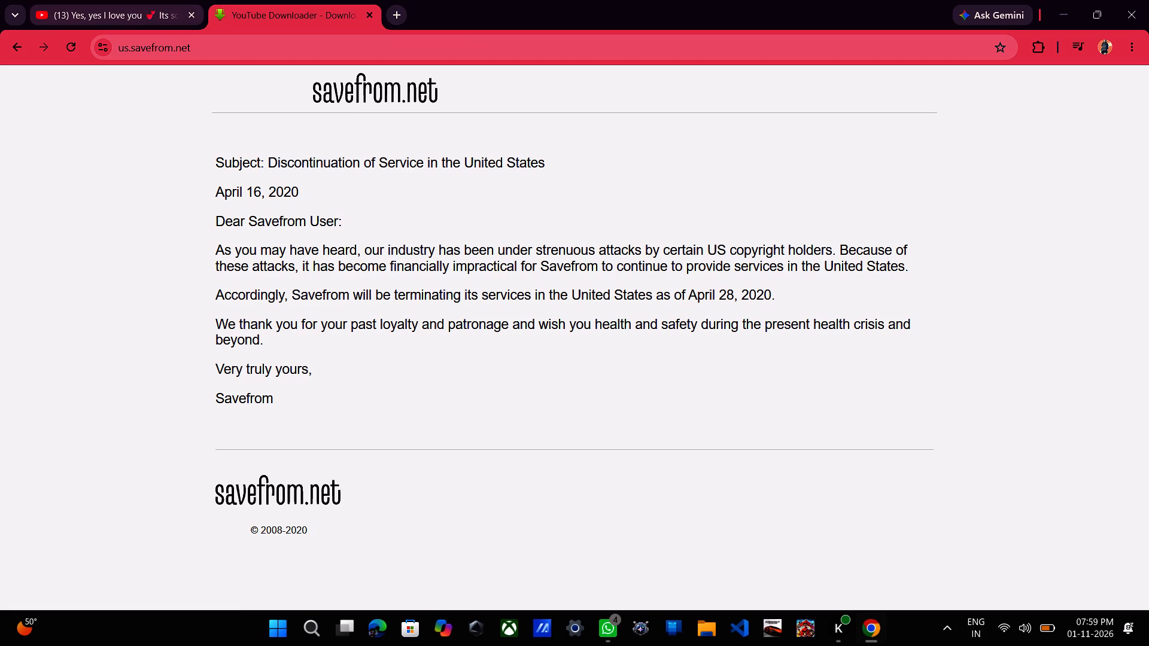
pyautogui.click(16, 44)
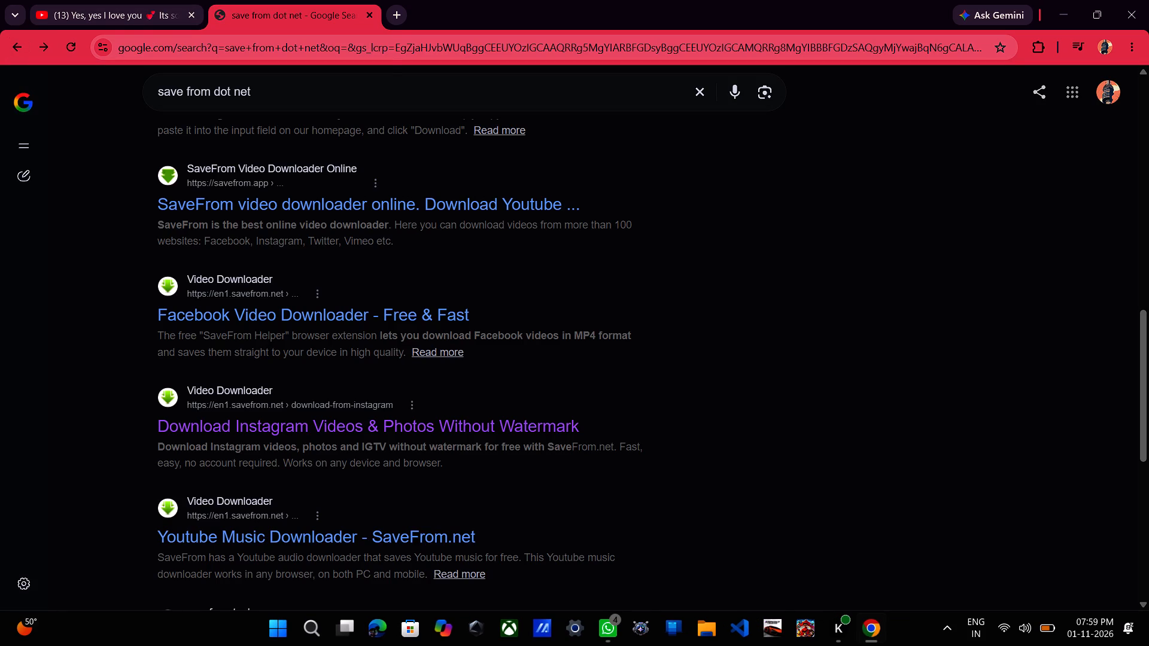
# Open a new browser tab.
pyautogui.click(387, 8)
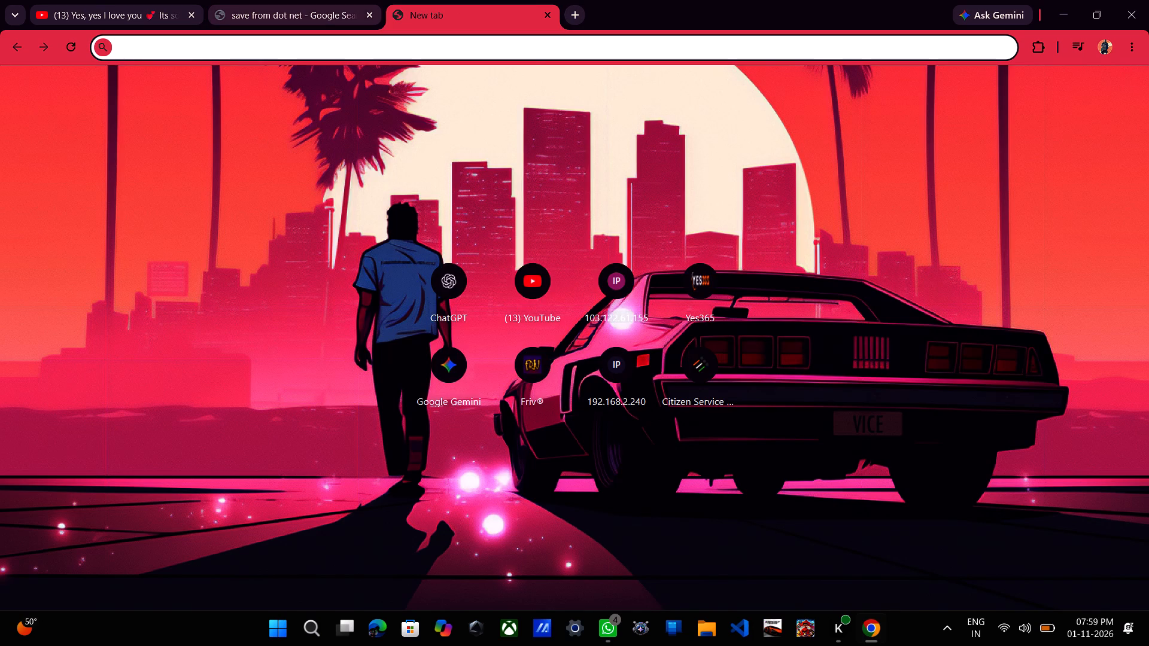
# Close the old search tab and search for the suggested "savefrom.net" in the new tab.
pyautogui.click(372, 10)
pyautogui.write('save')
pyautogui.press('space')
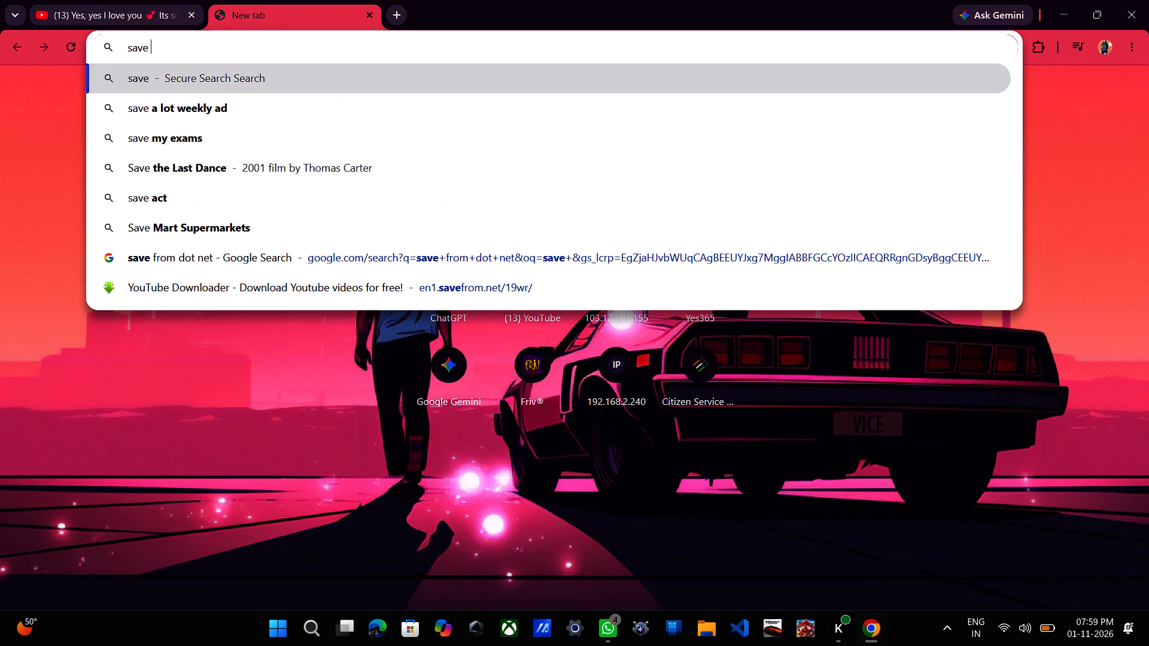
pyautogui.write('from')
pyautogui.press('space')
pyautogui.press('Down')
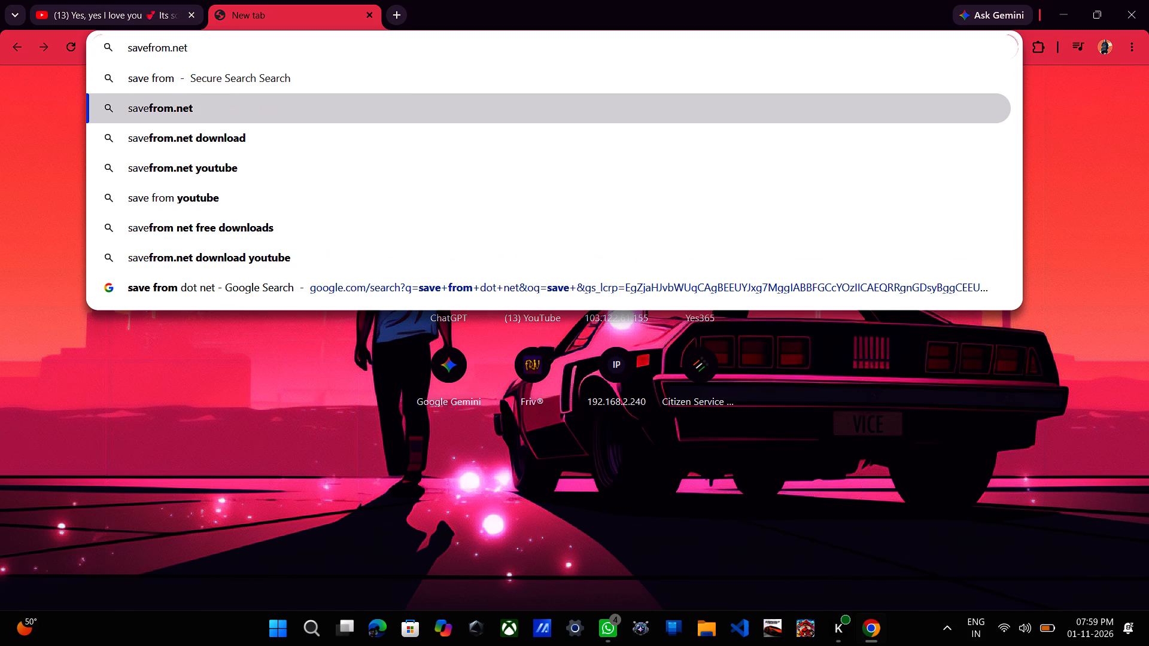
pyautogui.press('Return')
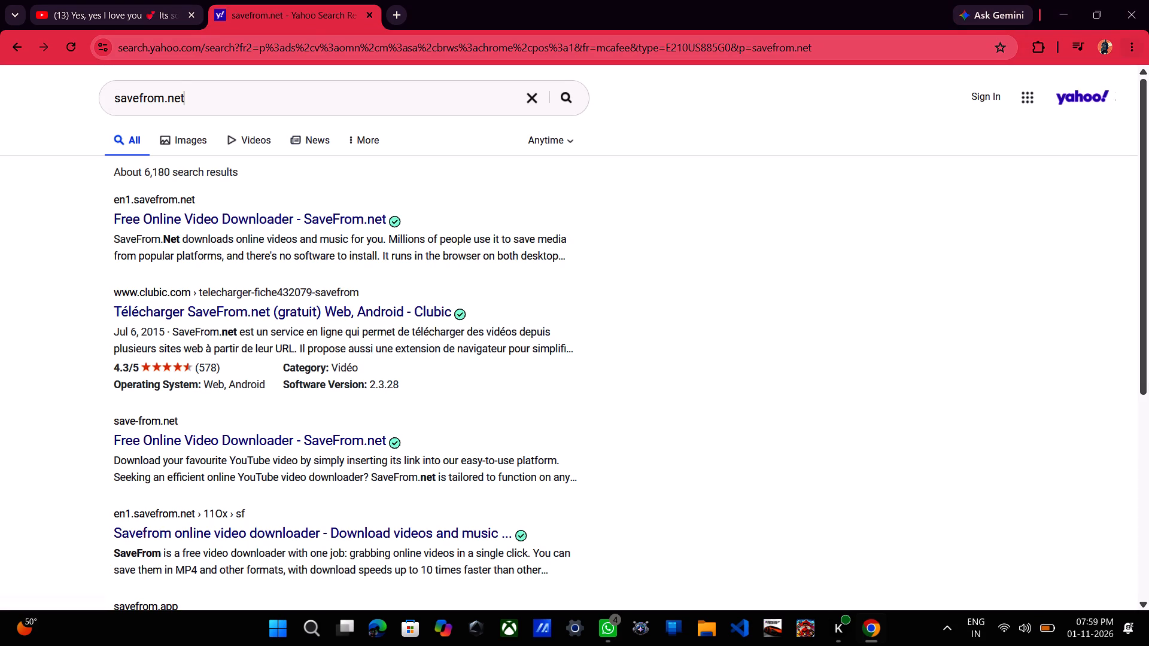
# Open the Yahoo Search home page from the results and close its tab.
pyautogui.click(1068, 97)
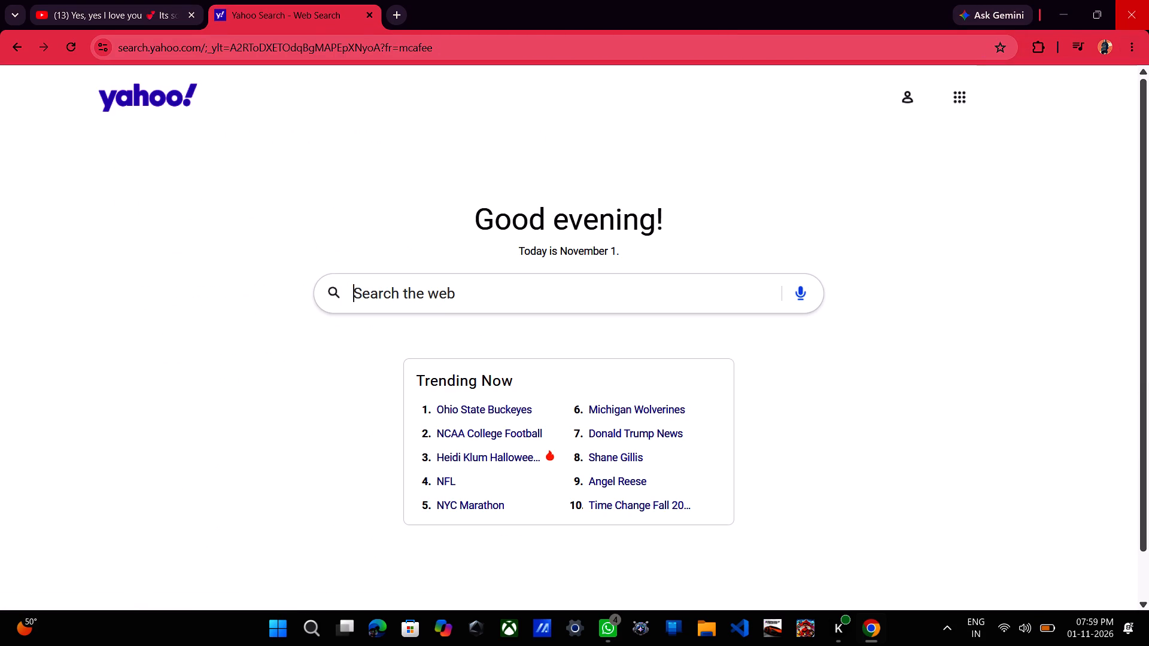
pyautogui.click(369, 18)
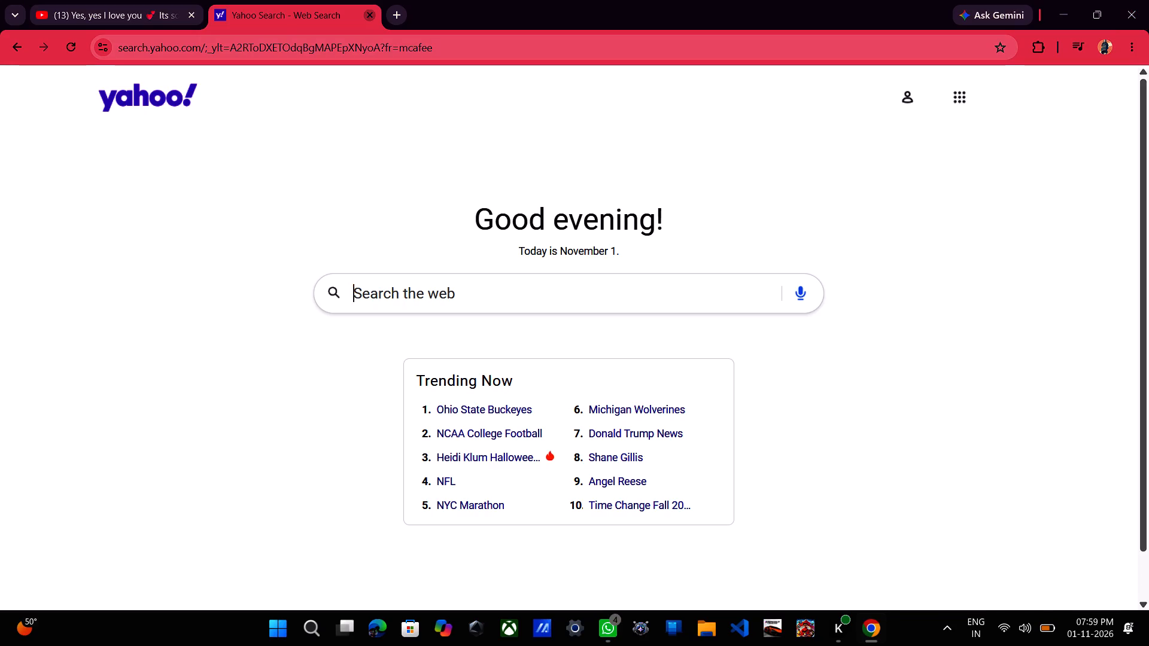
# In the browser settings, change the default search engine to Google.
pyautogui.click(1133, 43)
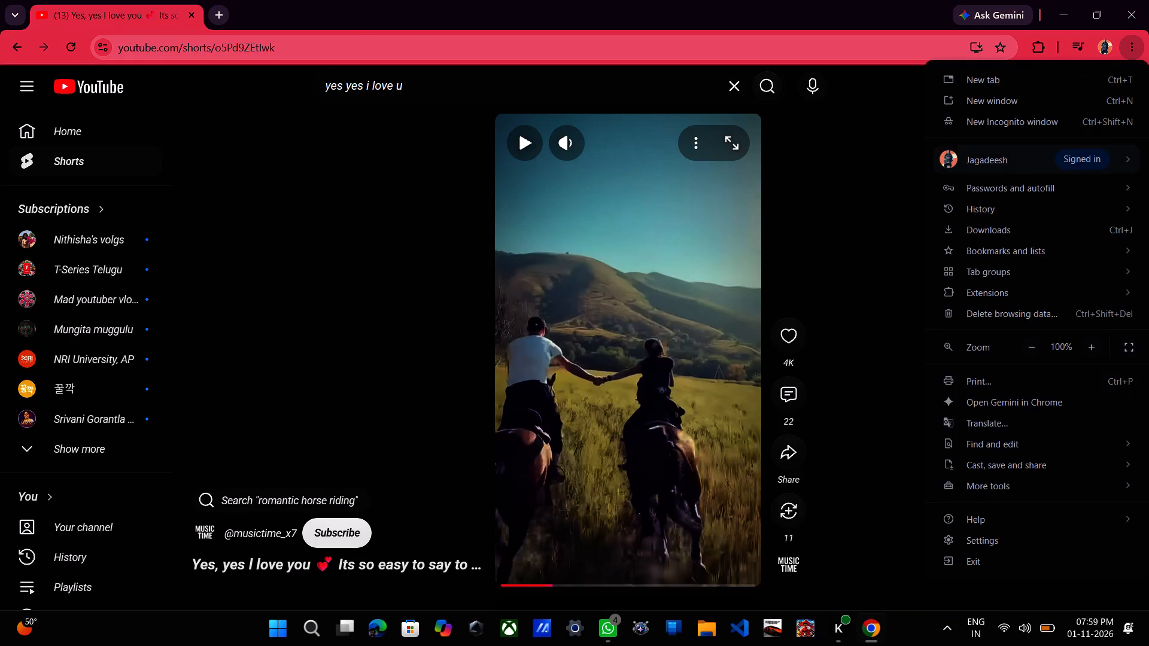
pyautogui.click(1037, 539)
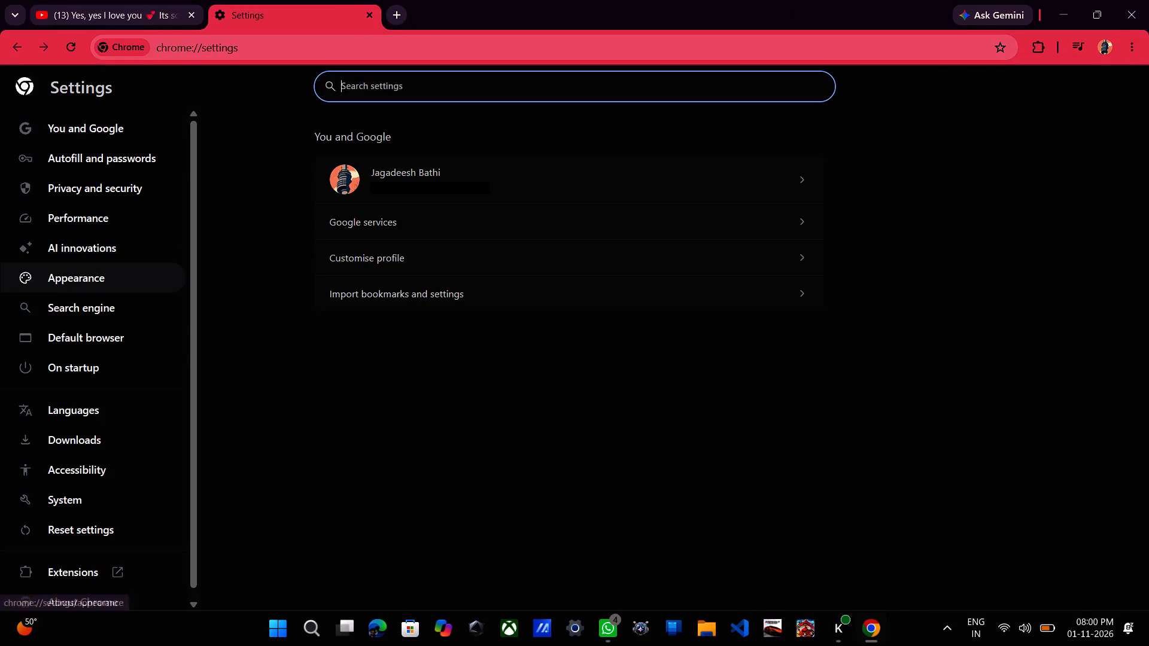
pyautogui.click(118, 292)
pyautogui.click(795, 224)
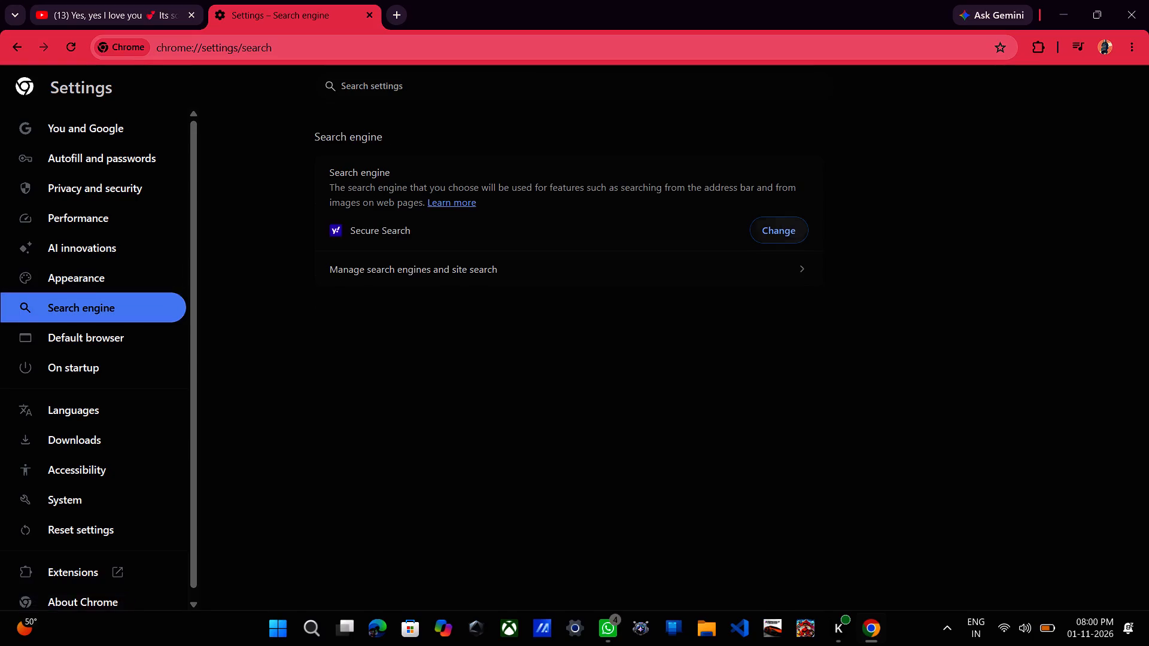
pyautogui.click(607, 246)
pyautogui.click(703, 483)
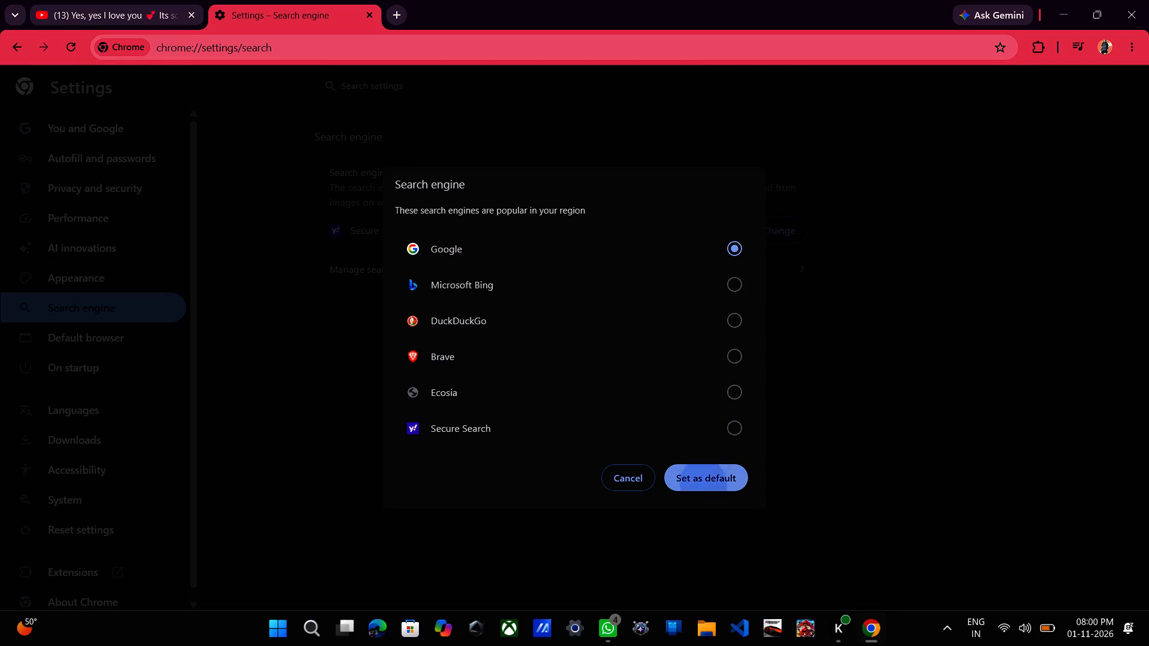
# Close the Settings tab and search for the suggested "savefrom.net" in a new tab.
pyautogui.click(387, 2)
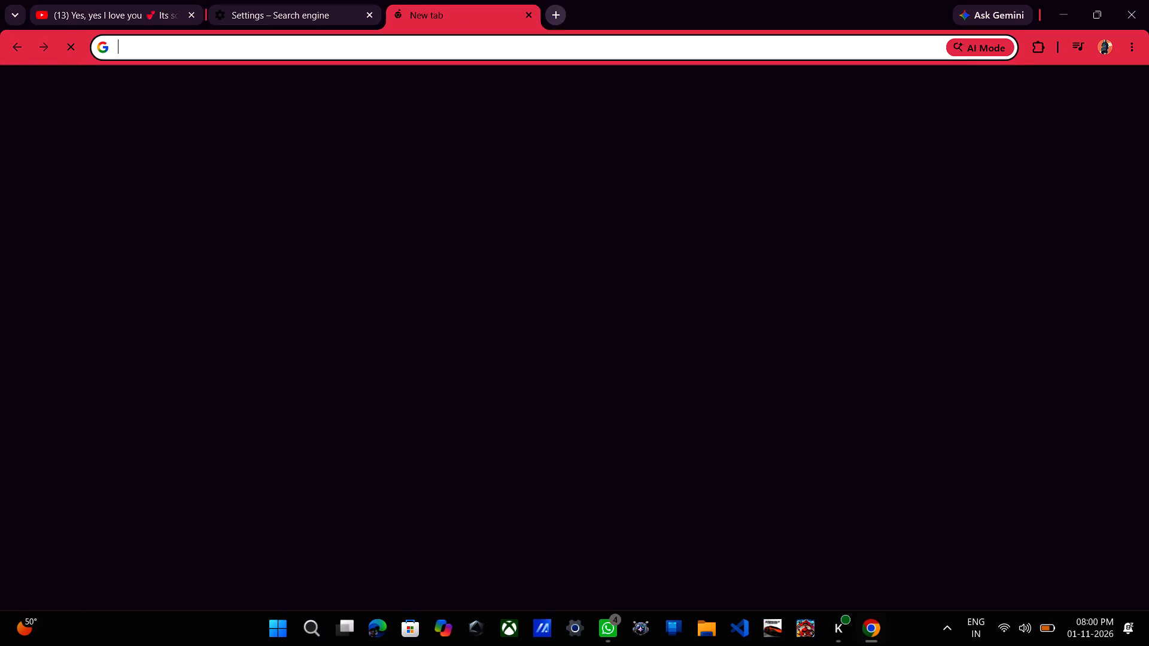
pyautogui.click(375, 14)
pyautogui.click(370, 53)
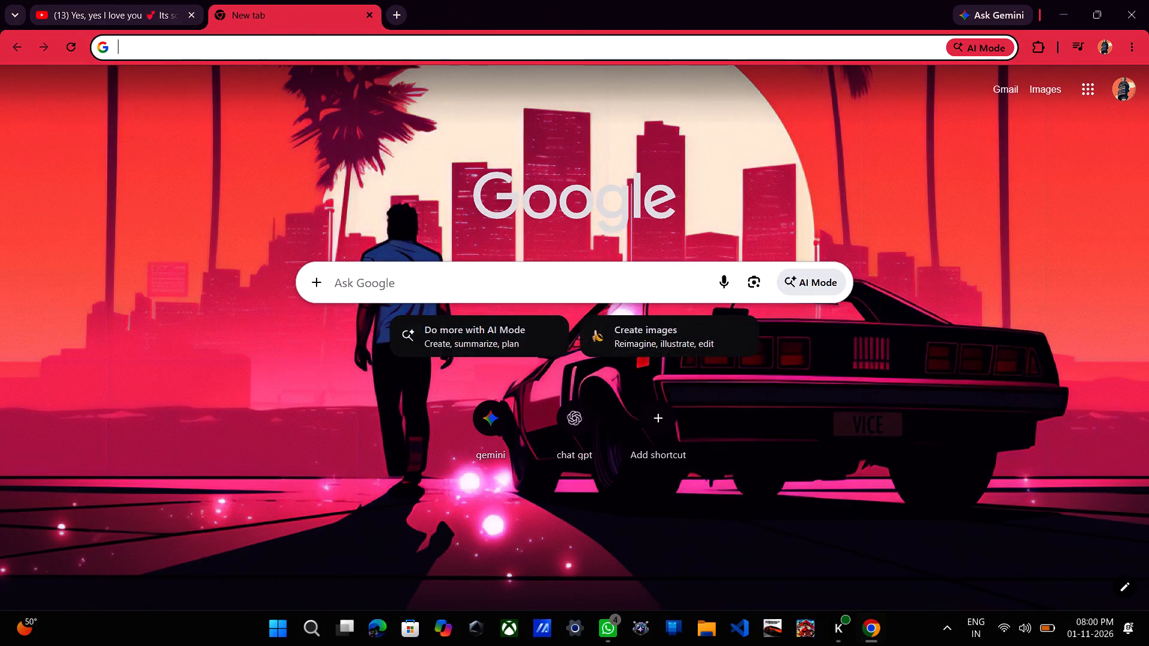
pyautogui.write('sa')
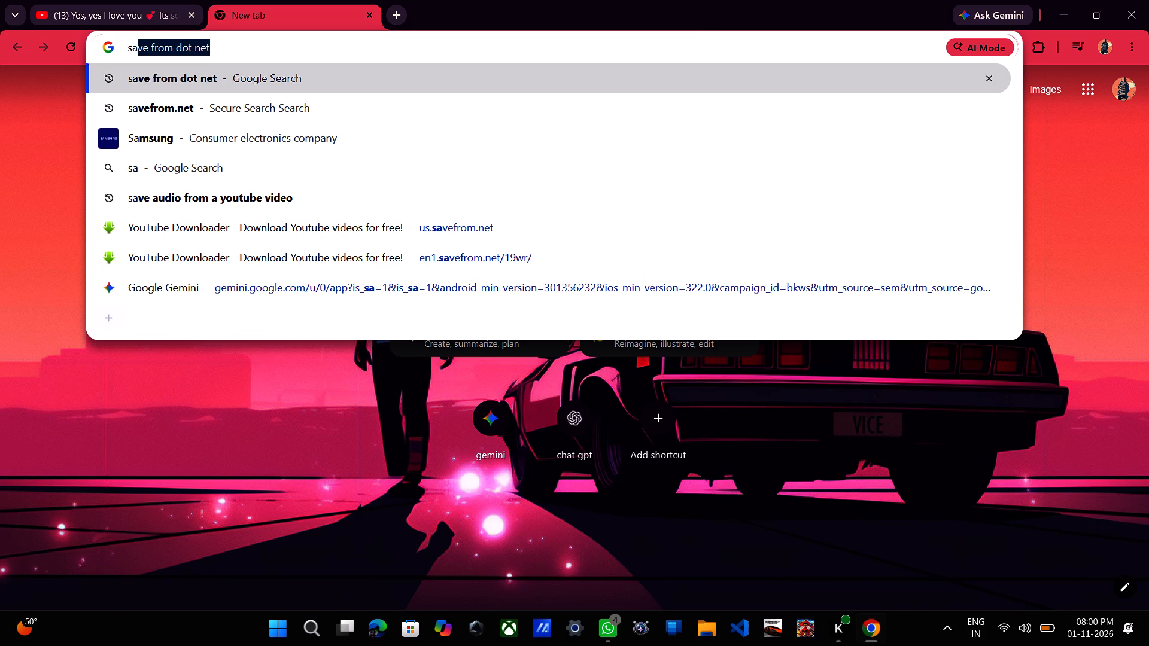
pyautogui.press('Down')
pyautogui.press('Return')
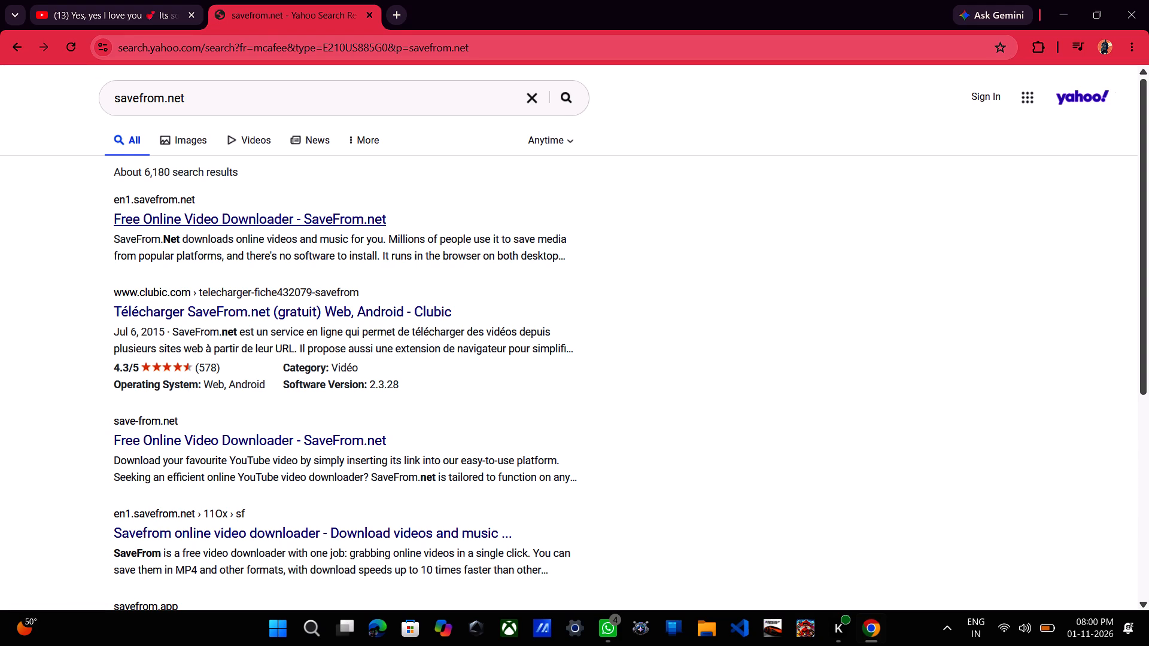
# Open the first "Free Online Video Downloader - SaveFrom.net" result and close the search results tab.
pyautogui.click(218, 224)
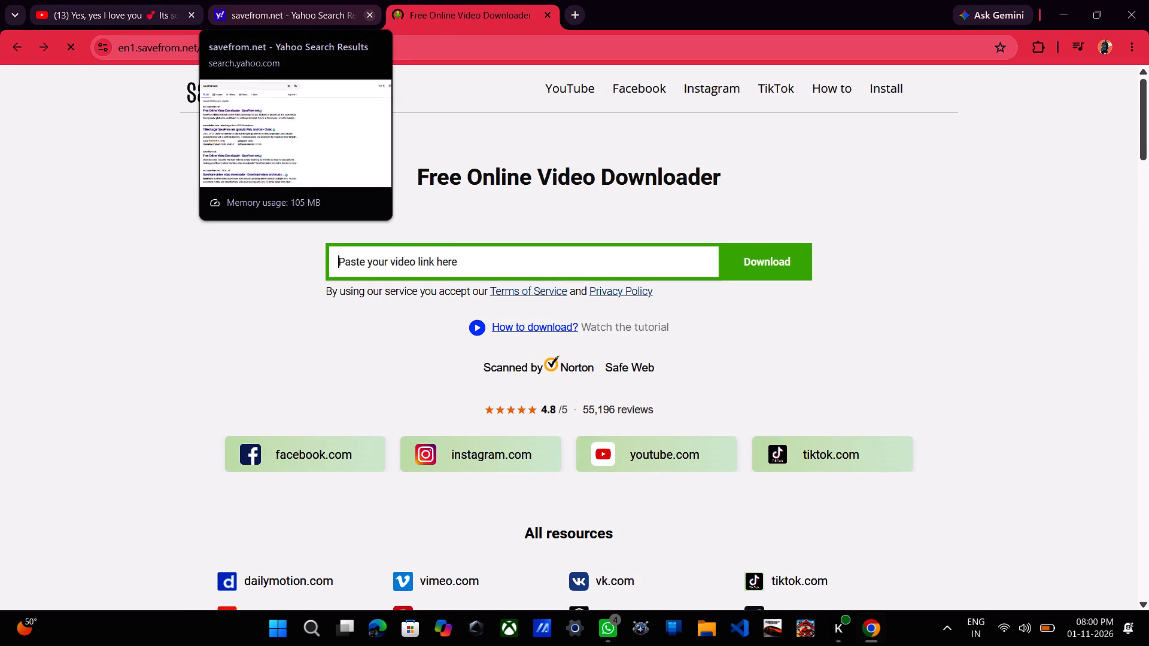
pyautogui.click(367, 14)
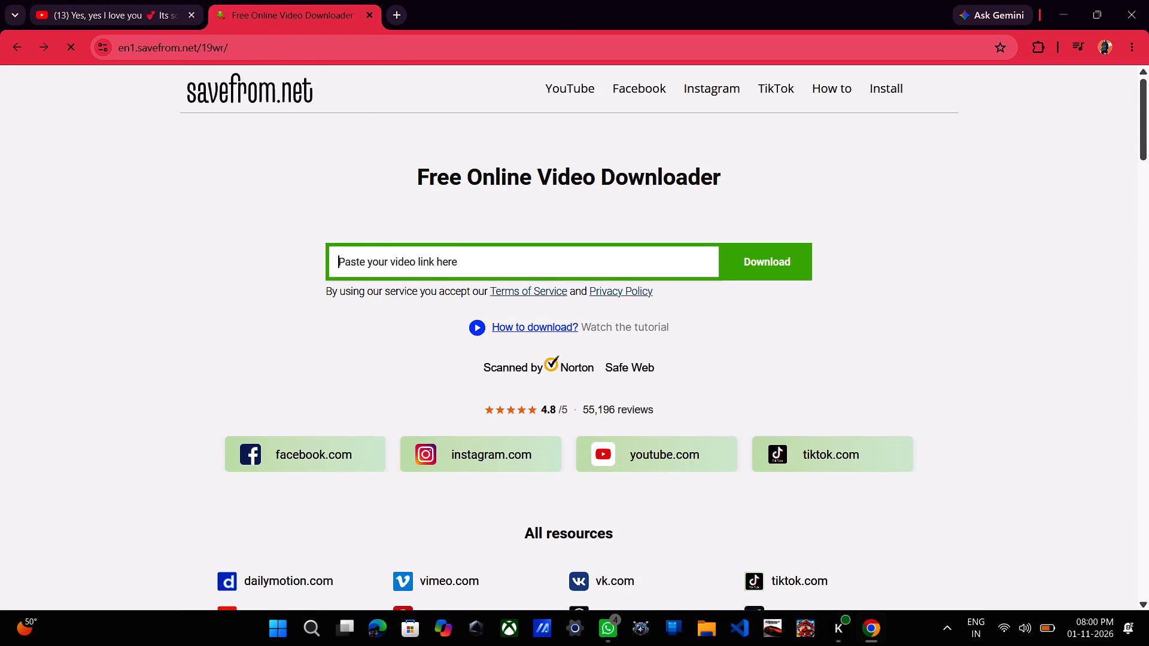
# Submit the copied YouTube Short link to the SaveFrom.net video downloader.
pyautogui.click(449, 258)
pyautogui.hotkey('ctrl', 'v')
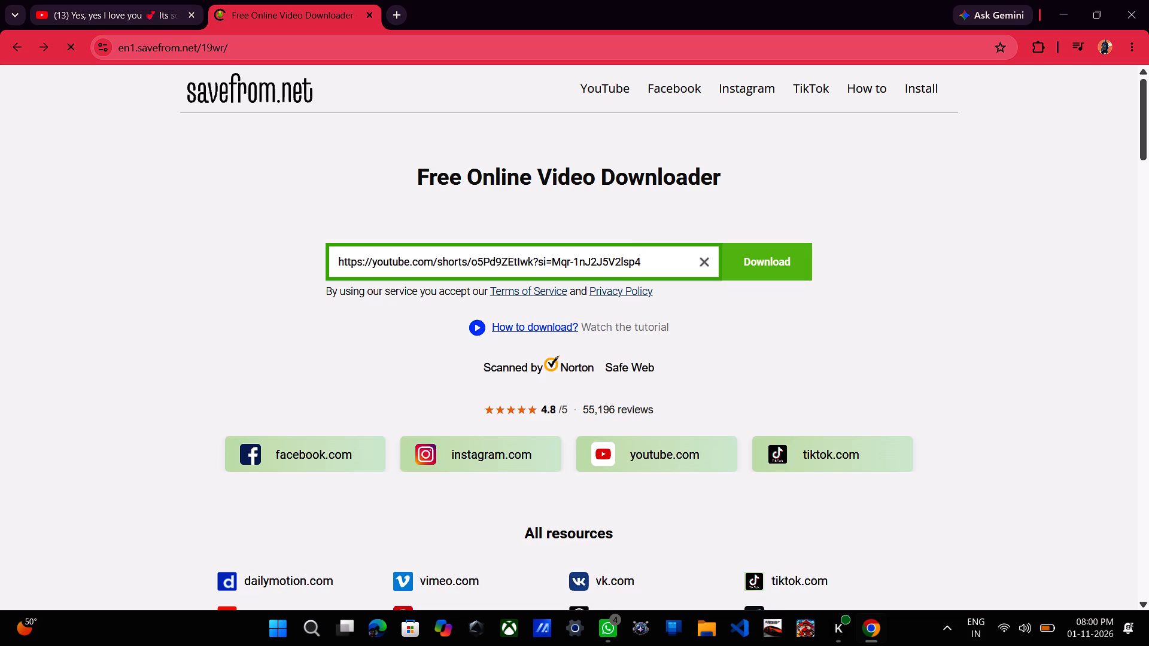
pyautogui.click(772, 253)
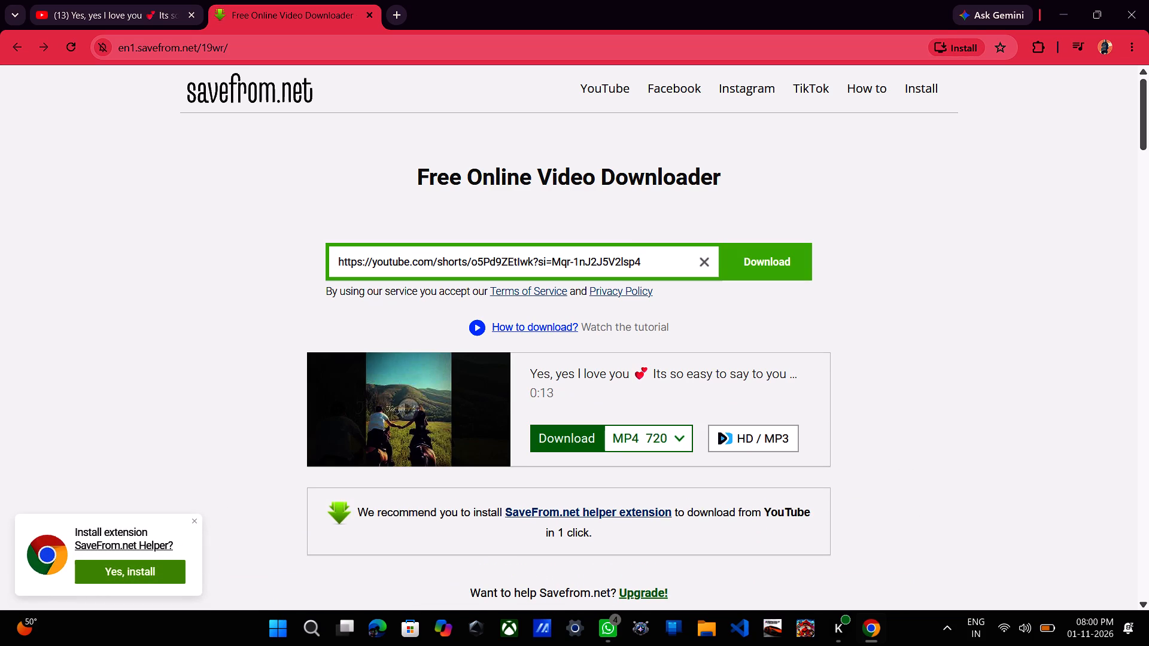
# Follow the video's HD / MP3 option to the Televzr site and download its free Windows installer.
pyautogui.click(782, 442)
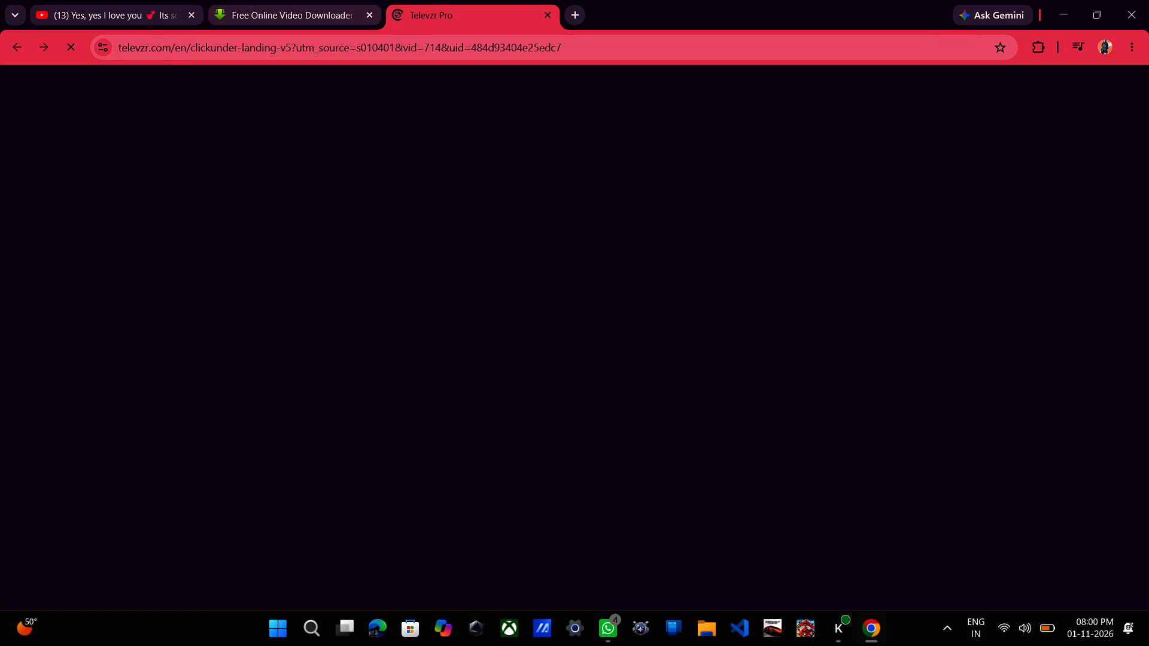
pyautogui.click(311, 0)
pyautogui.click(768, 434)
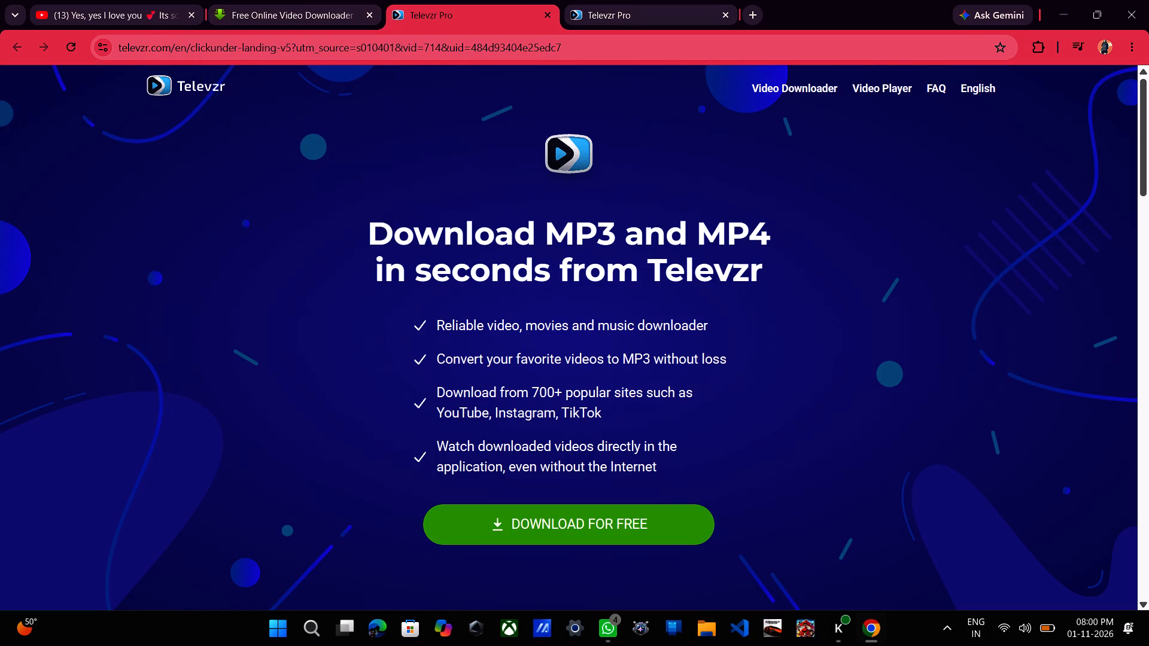
pyautogui.click(586, 525)
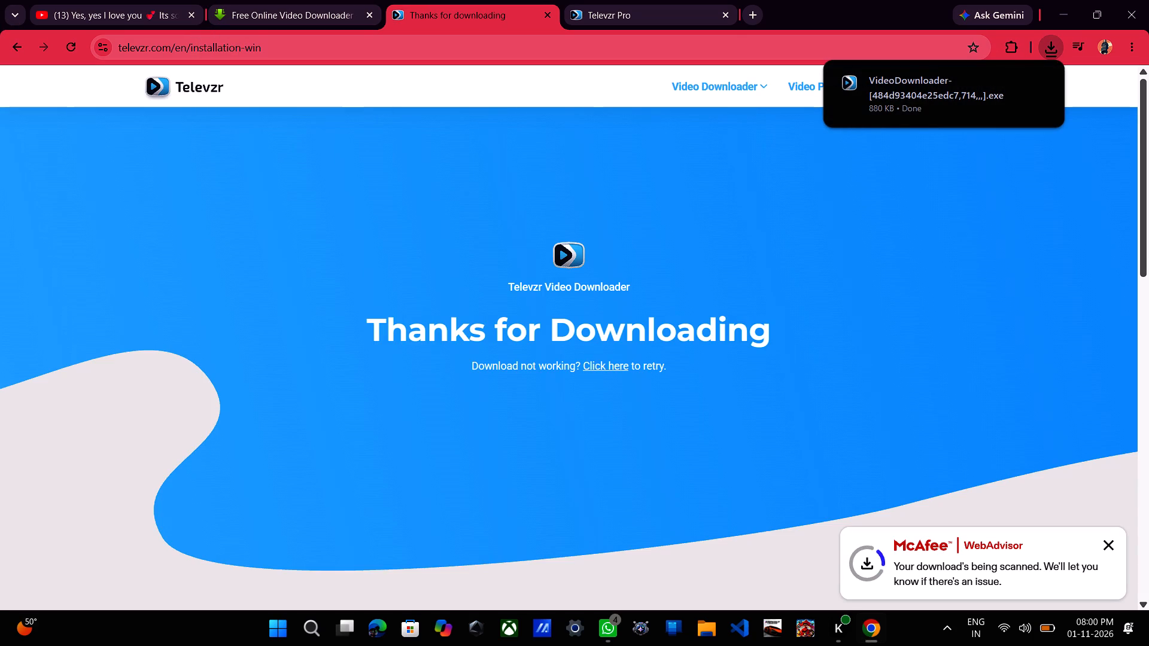
# Return to the SaveFrom.net page and close the "Televzr Pro" and "Thanks for downloading" tabs.
pyautogui.click(313, 10)
pyautogui.scroll(-1, 81, 306)
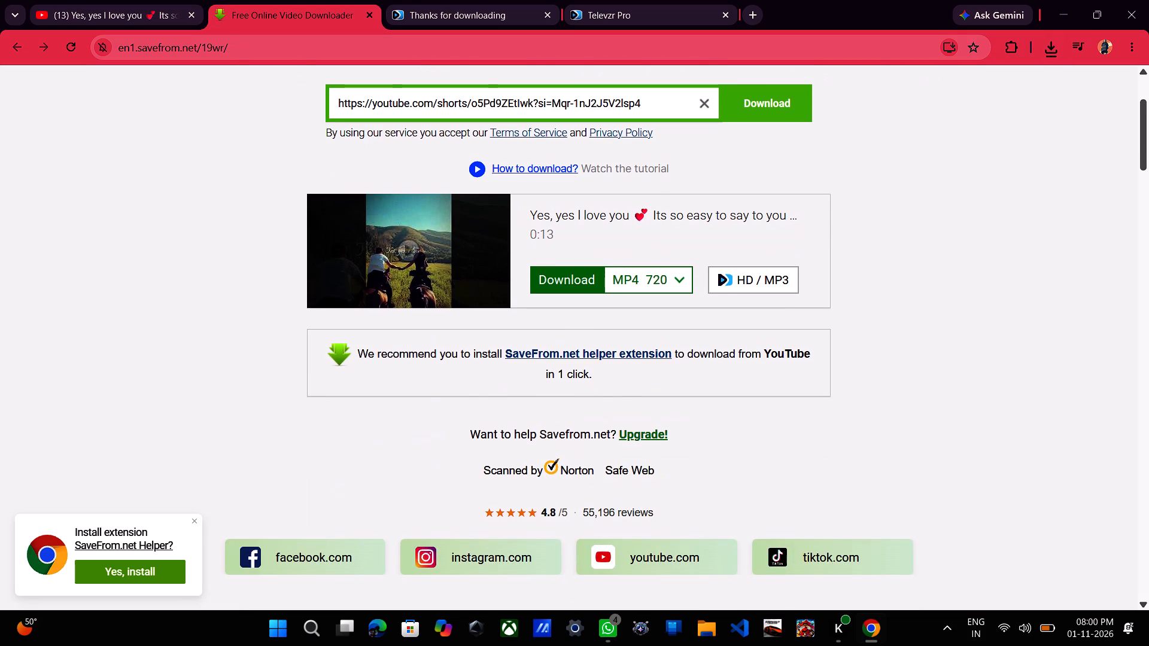
pyautogui.scroll(-1, 81, 306)
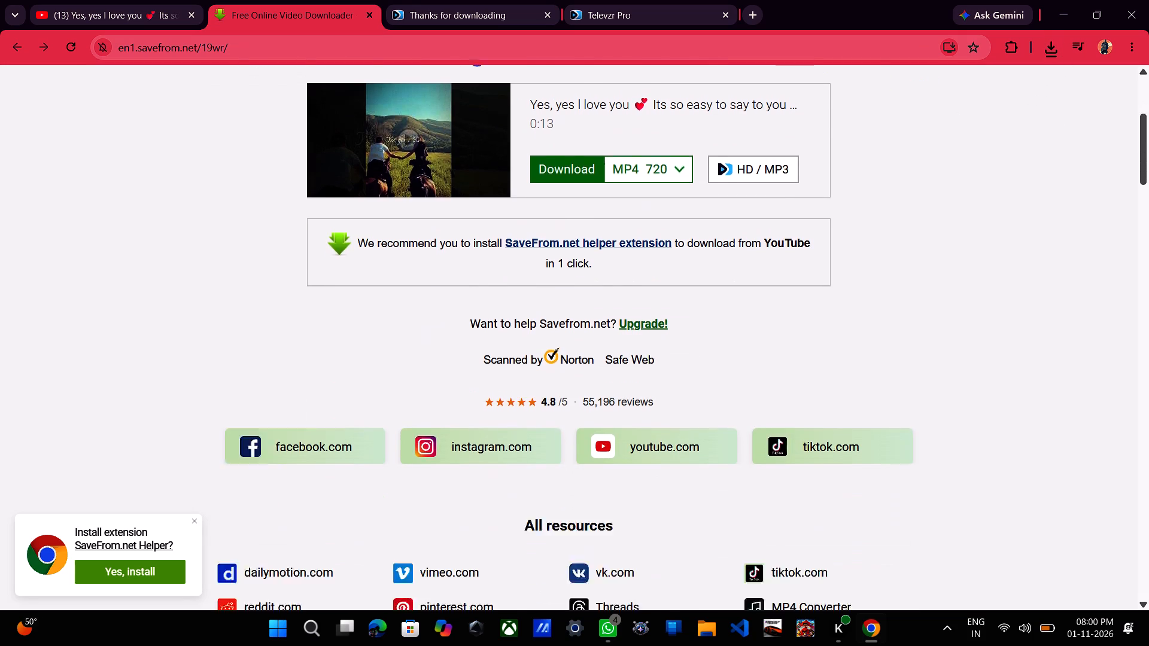
pyautogui.scroll(-2, 81, 306)
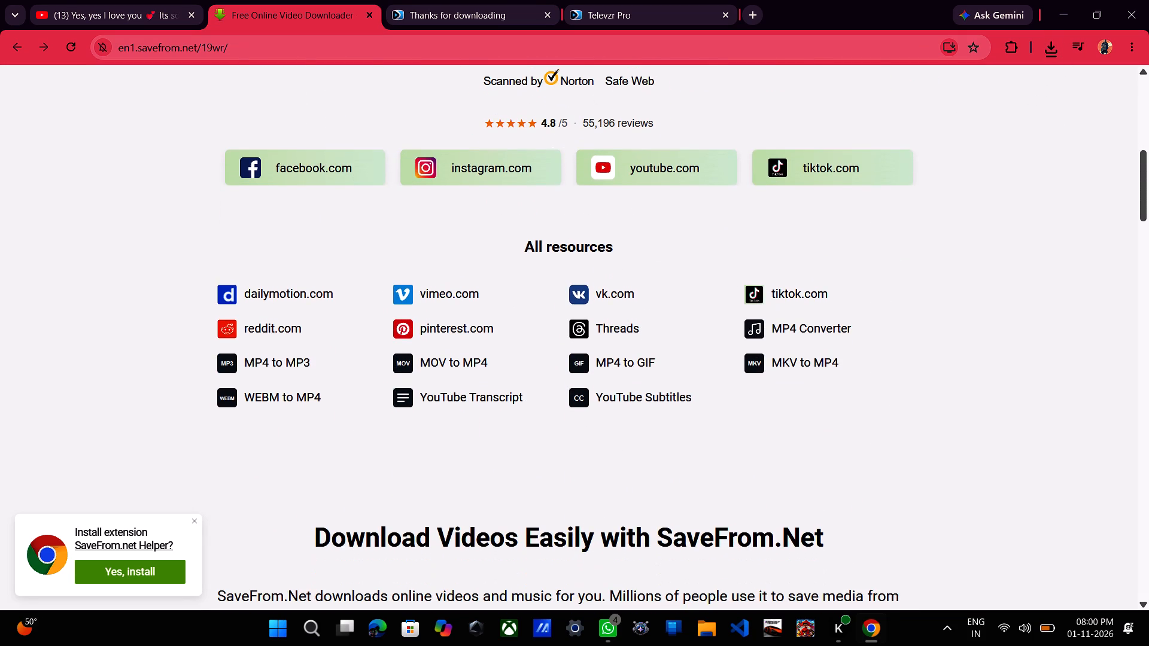
pyautogui.click(10, 42)
pyautogui.click(722, 17)
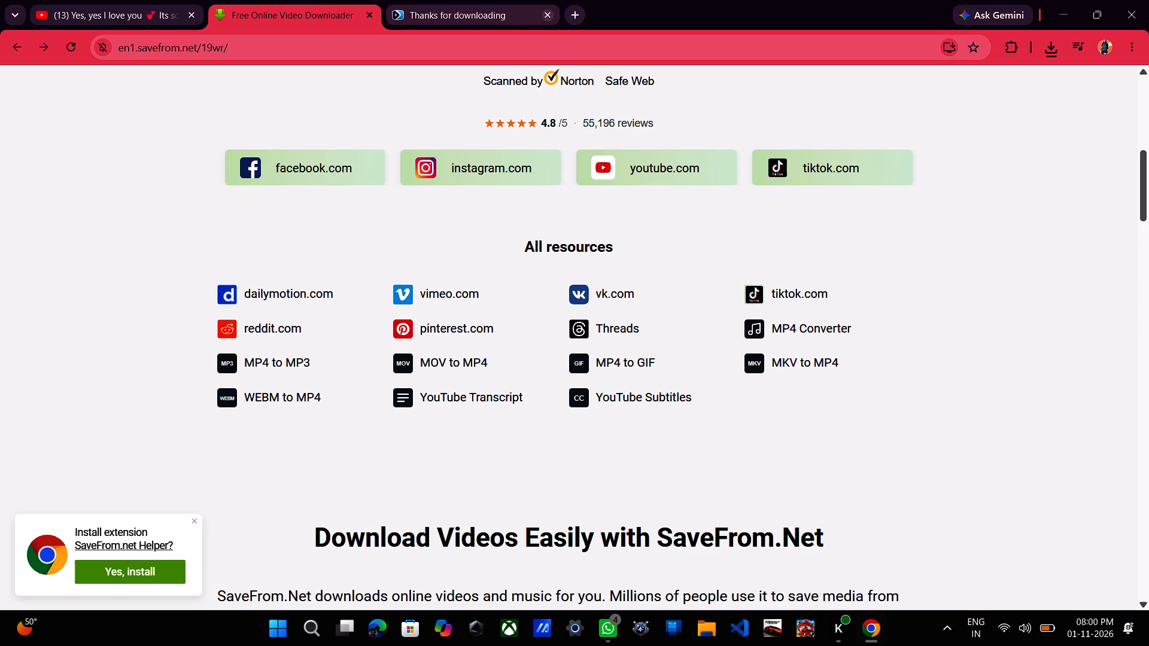
pyautogui.click(548, 14)
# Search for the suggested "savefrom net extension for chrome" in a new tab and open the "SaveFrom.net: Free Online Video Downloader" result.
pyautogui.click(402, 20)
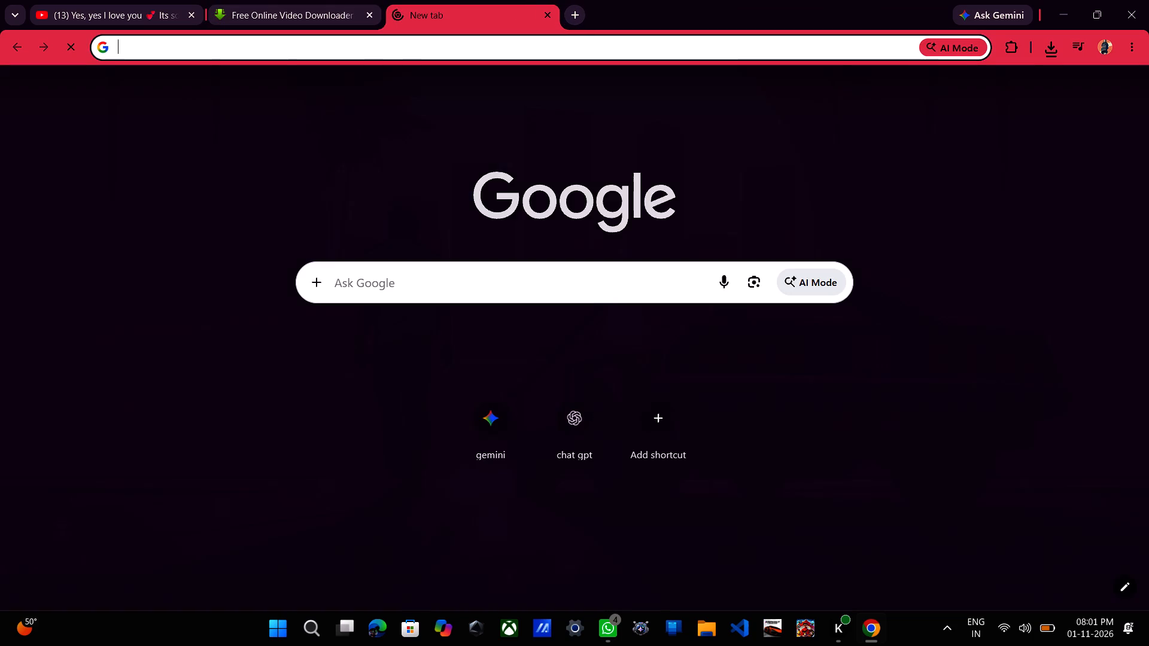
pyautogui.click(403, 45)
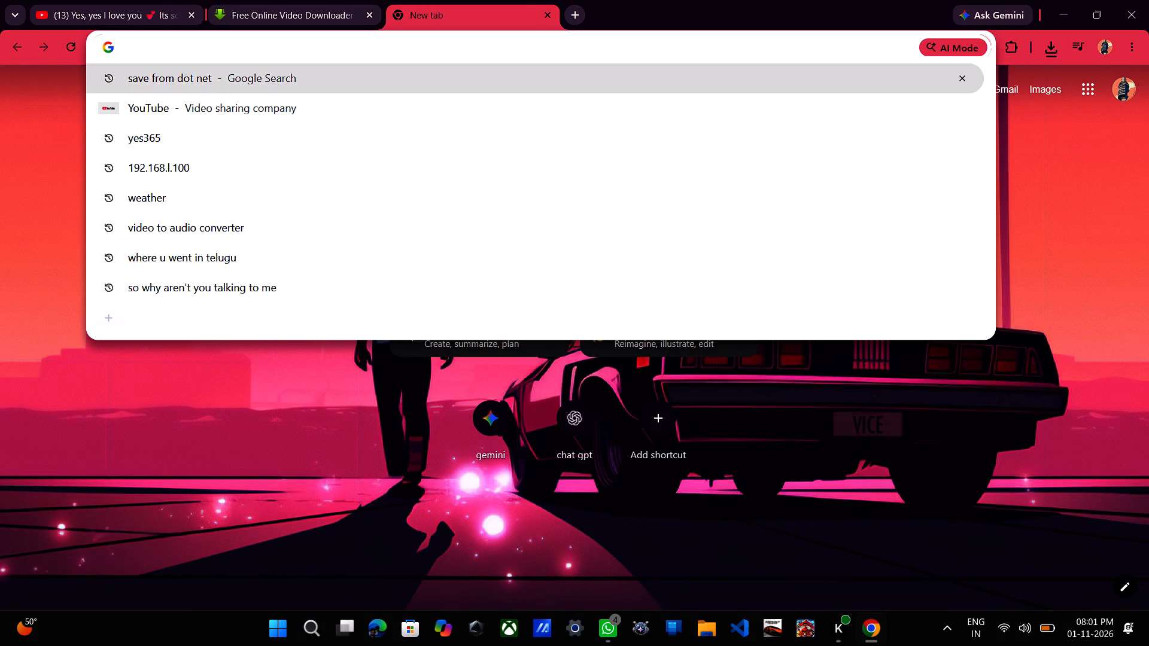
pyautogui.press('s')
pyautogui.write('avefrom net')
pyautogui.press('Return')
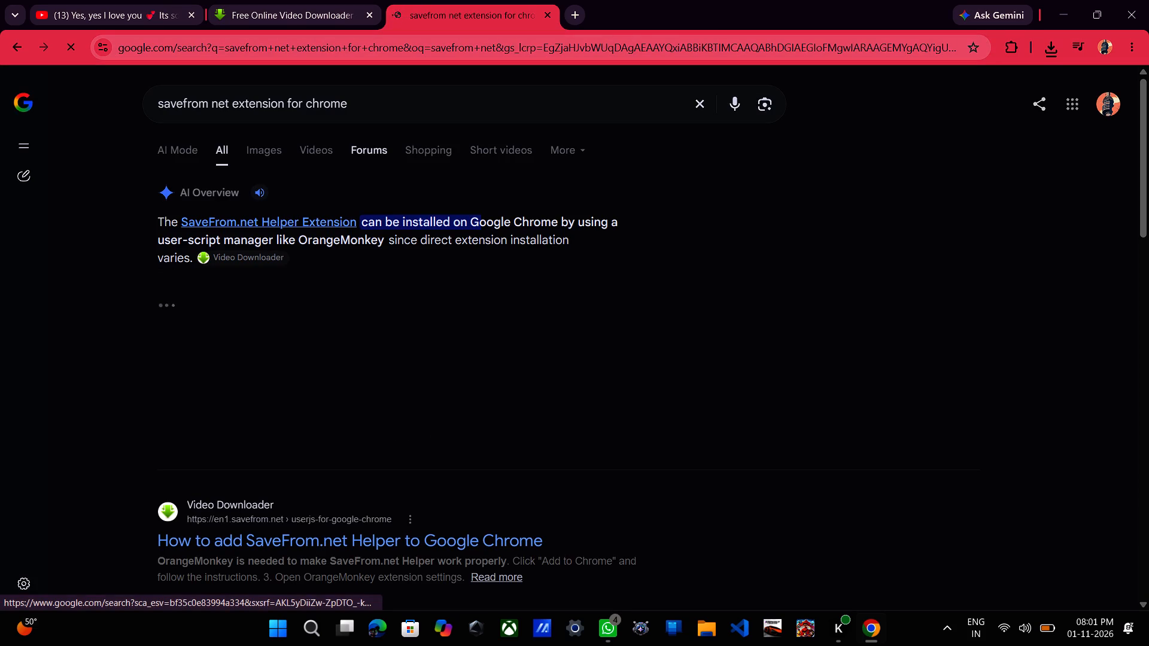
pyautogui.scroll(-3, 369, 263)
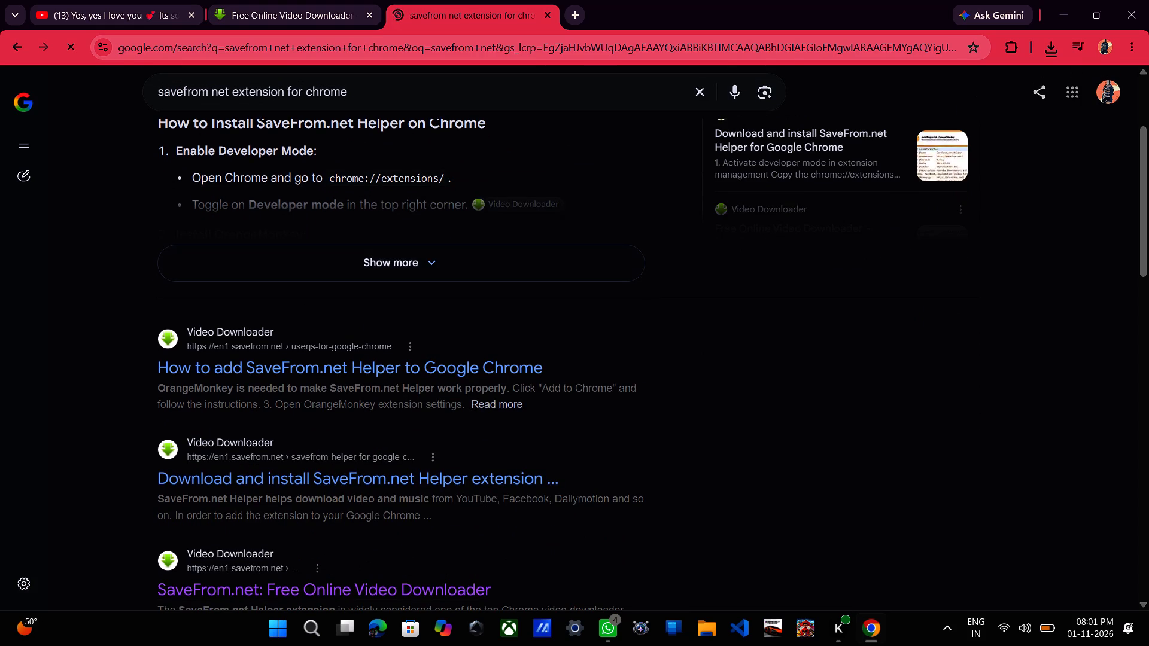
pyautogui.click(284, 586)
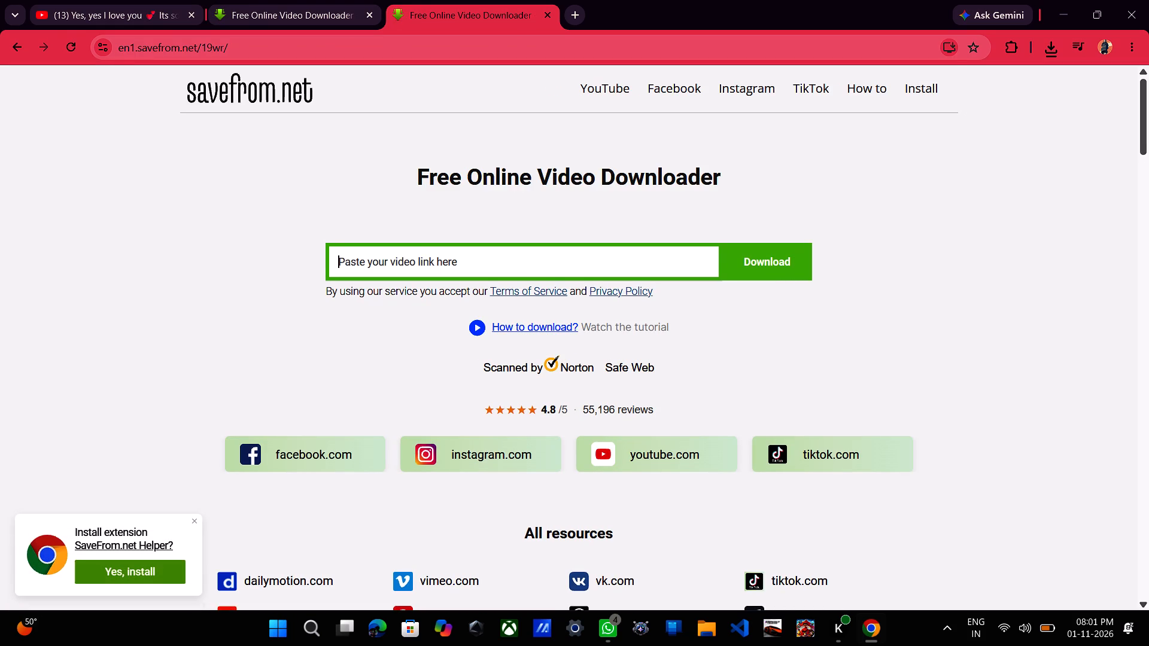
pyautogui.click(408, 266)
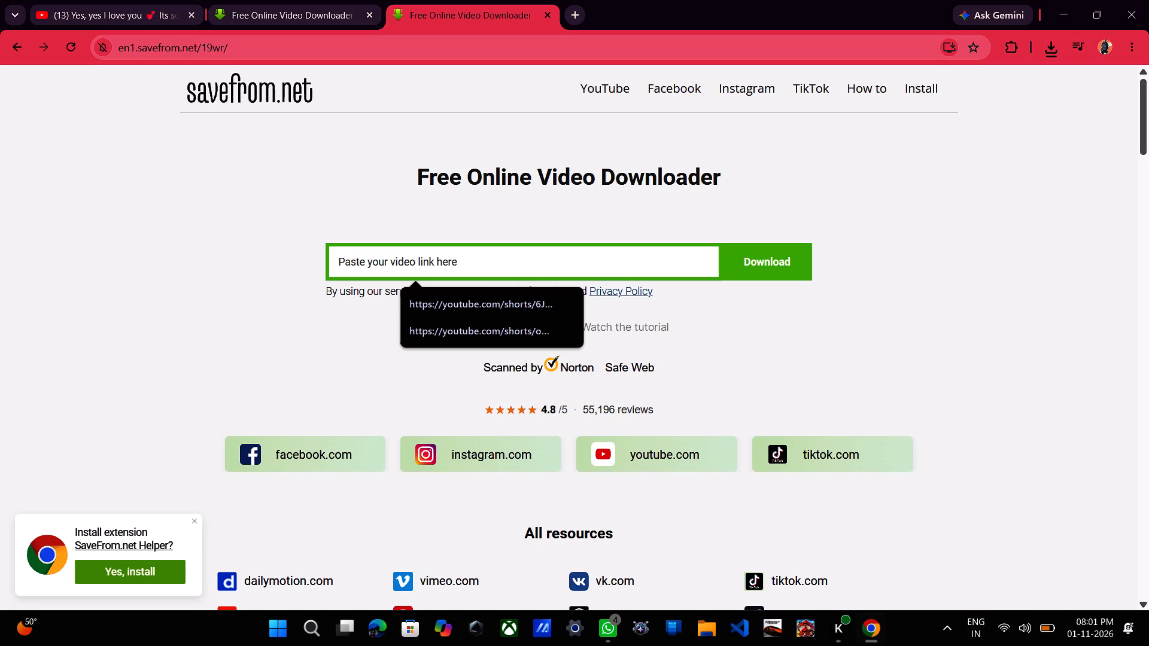
# Replace the duplicate SaveFrom.net tab with a new one and search for the suggested "save audio from a youtube video".
pyautogui.click(569, 14)
pyautogui.click(546, 13)
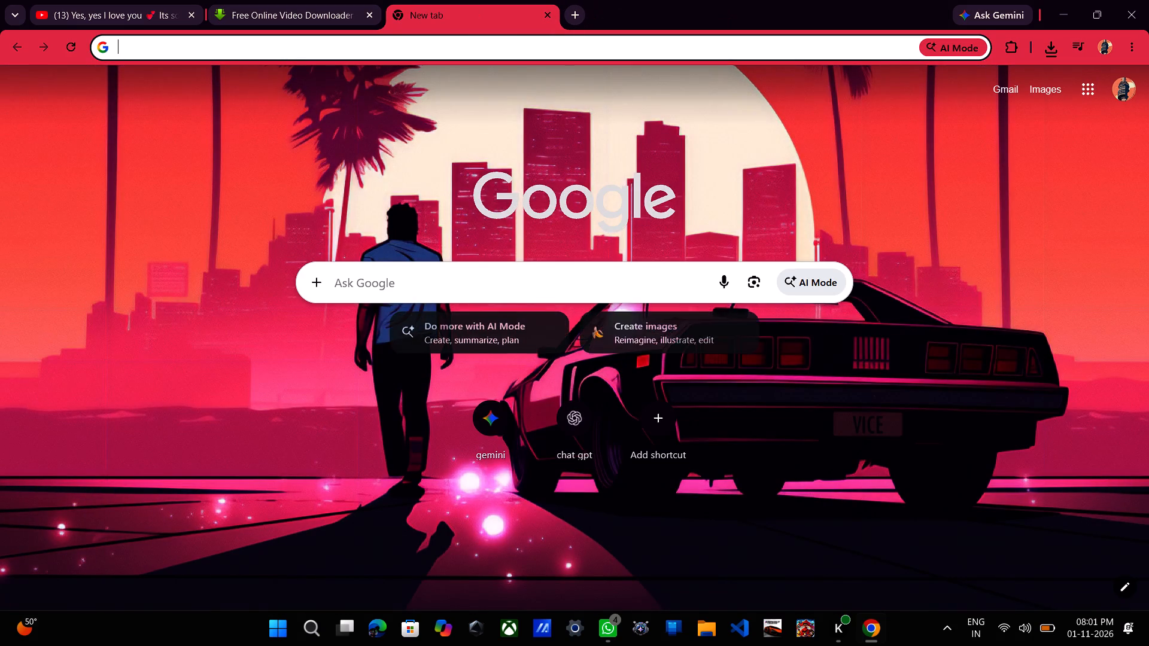
pyautogui.click(535, 44)
pyautogui.write('save au')
pyautogui.press('Down')
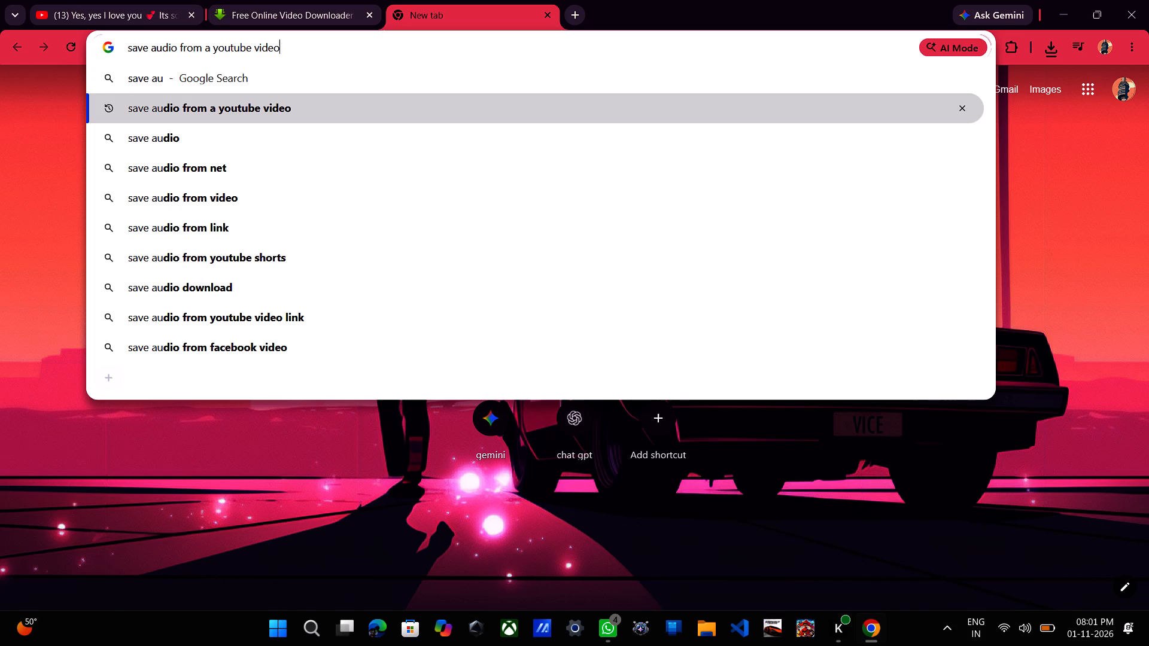
pyautogui.press('Return')
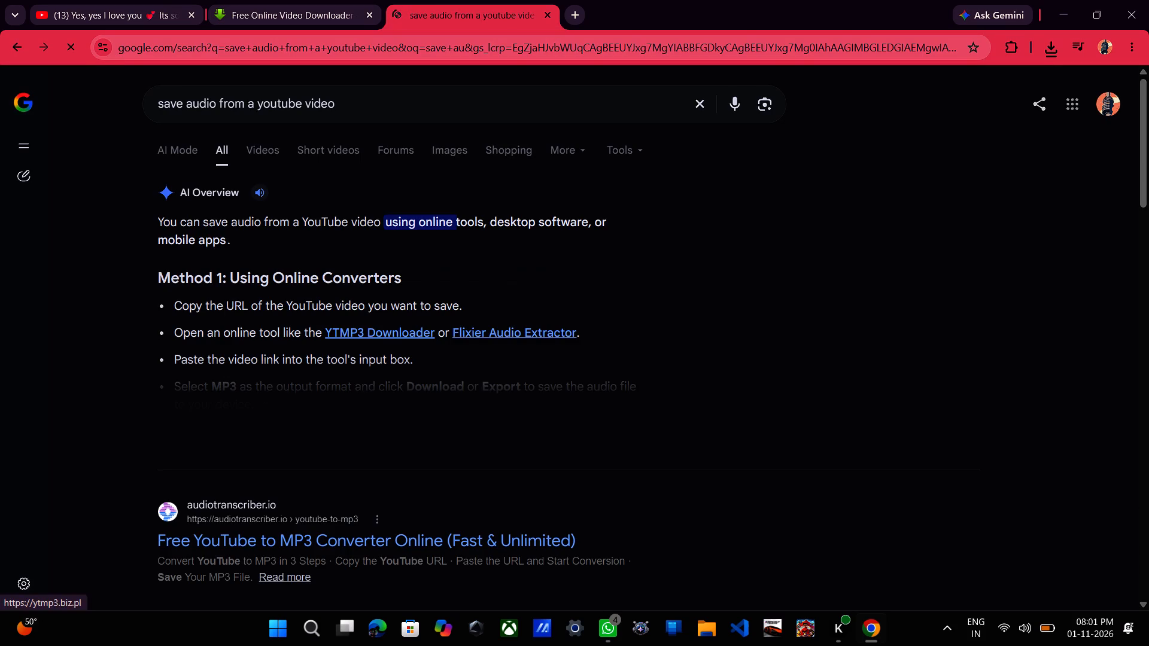
# Extract MP3 audio from the copied Short link on audiotranscriber.io's Free YouTube to MP3 Converter, and close the remaining SaveFrom.net tab.
pyautogui.click(285, 540)
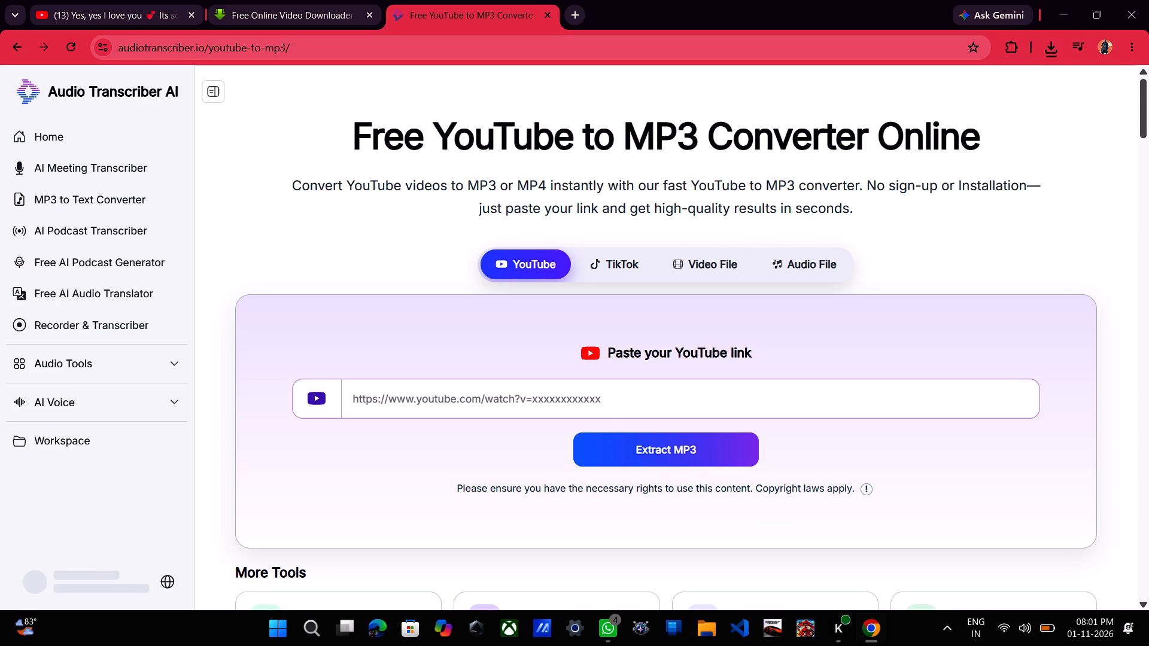
pyautogui.click(564, 416)
pyautogui.hotkey('ctrl', 'v')
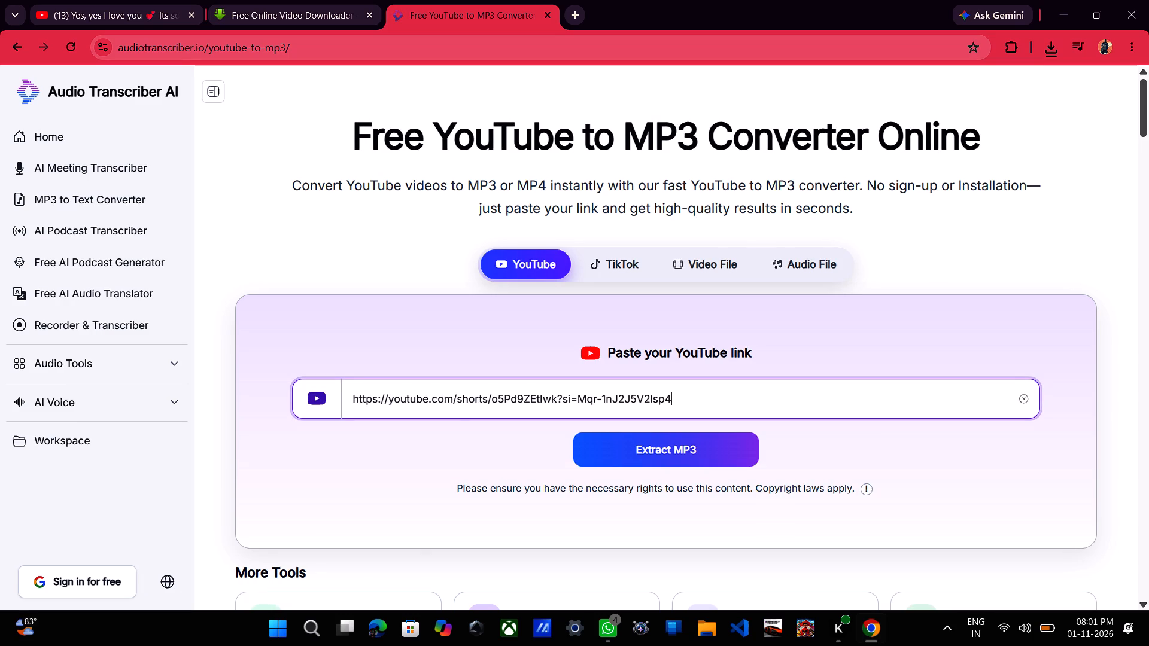
pyautogui.click(625, 440)
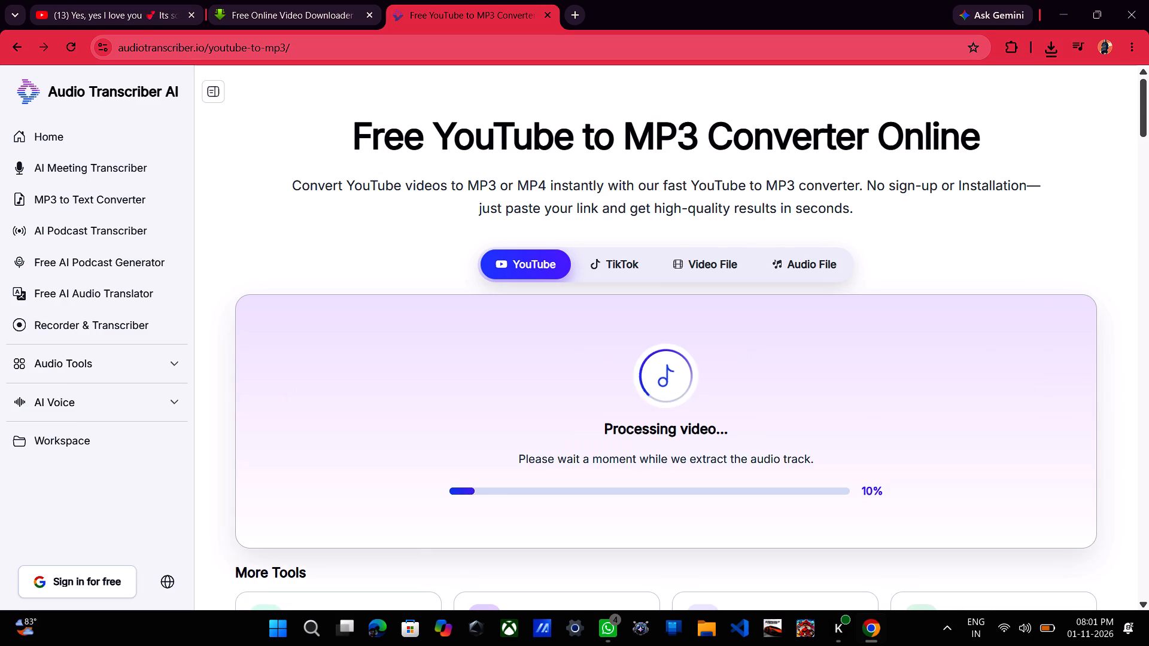
pyautogui.click(370, 17)
# Open the full download history and remove the VideoDownloader installer entry from it.
pyautogui.click(1050, 48)
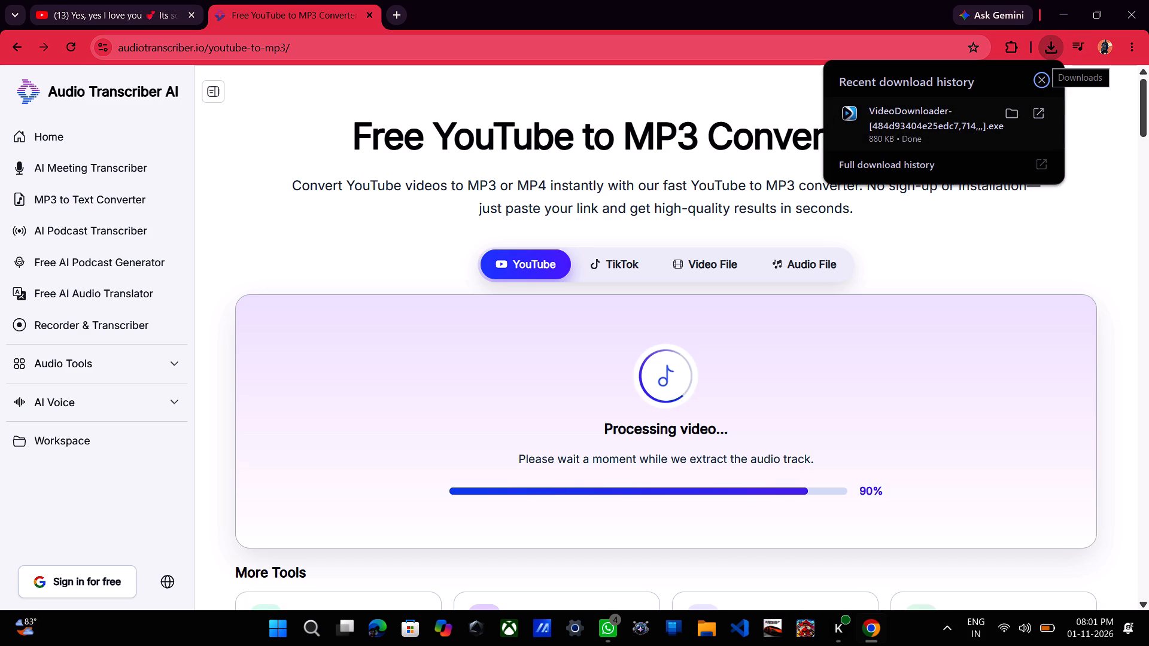
pyautogui.click(1047, 45)
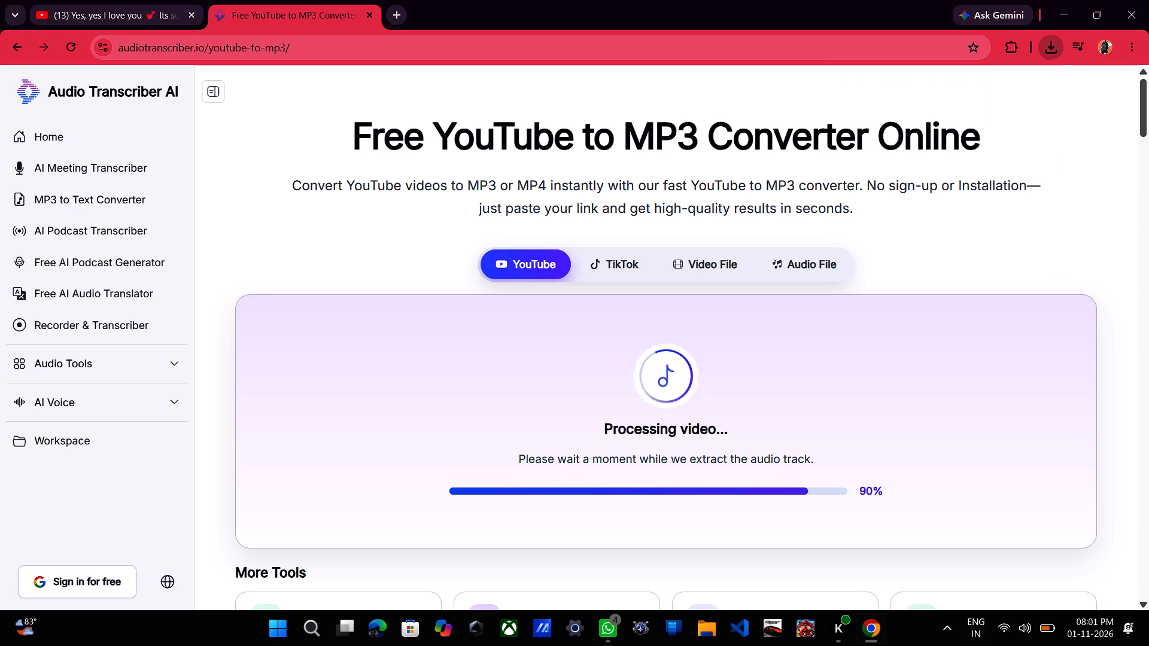
pyautogui.click(1047, 45)
pyautogui.click(1133, 45)
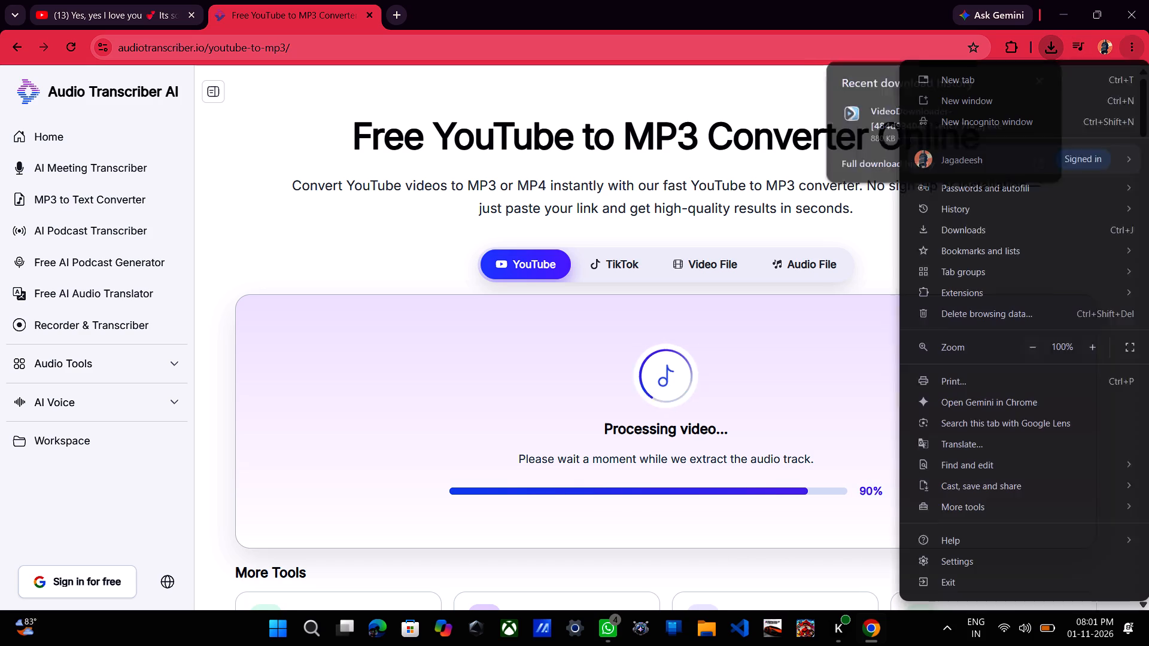
pyautogui.click(1066, 233)
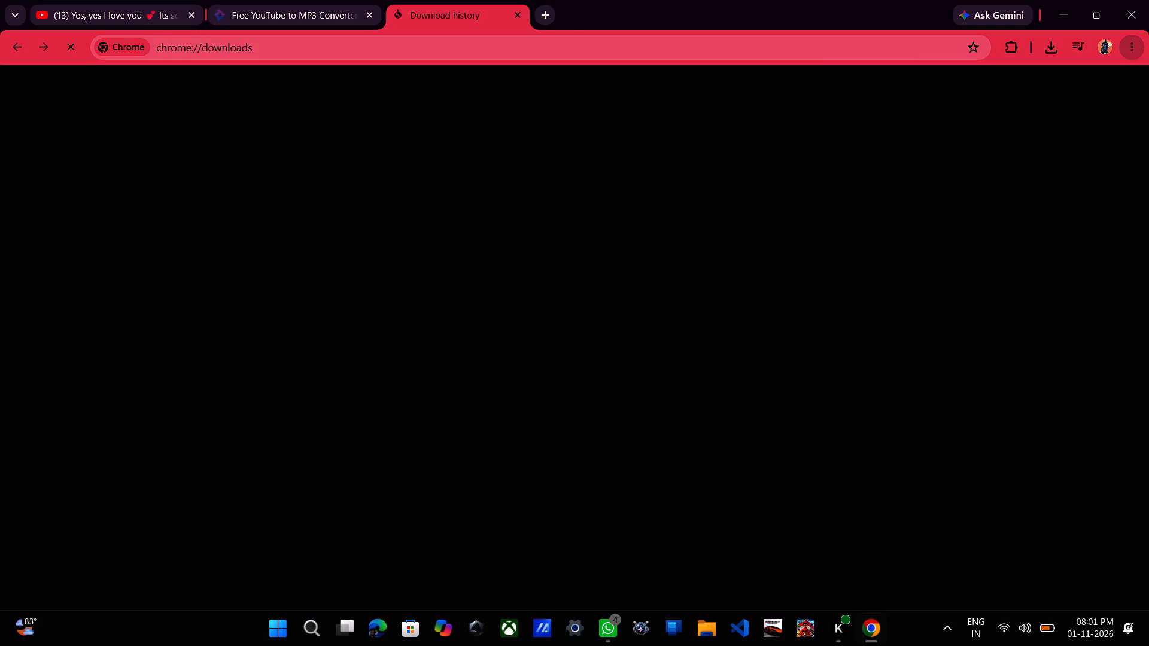
pyautogui.click(800, 179)
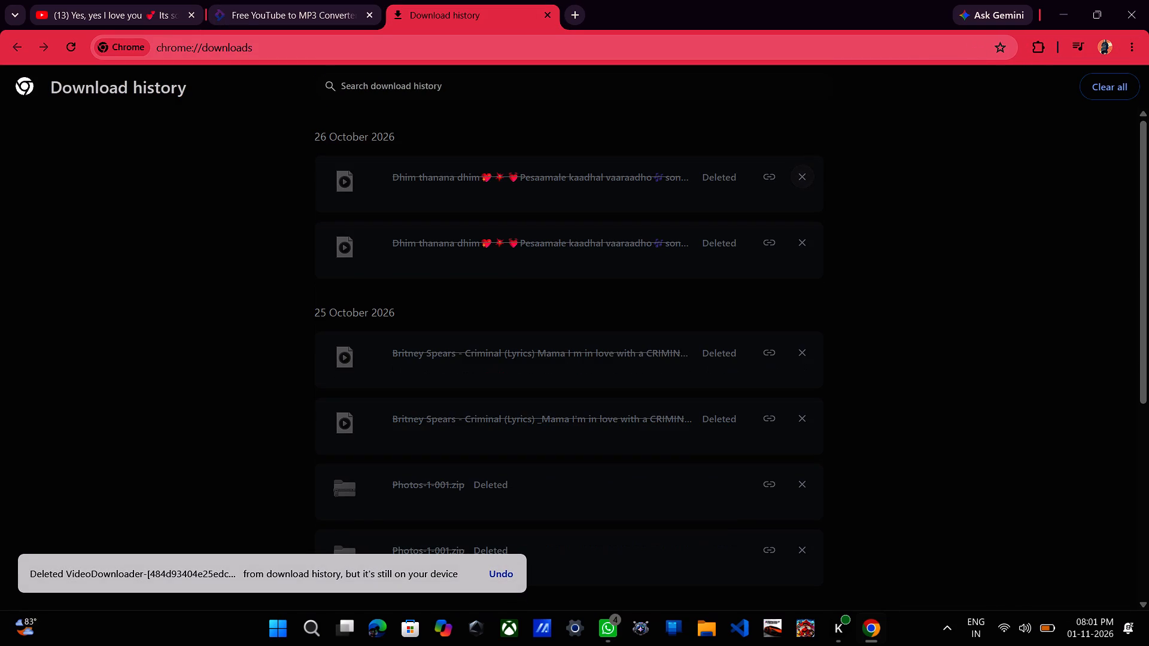
# Return to the MP3 converter page, download the extracted "Yes, yes I love you" MP3 and play its preview.
pyautogui.click(238, 19)
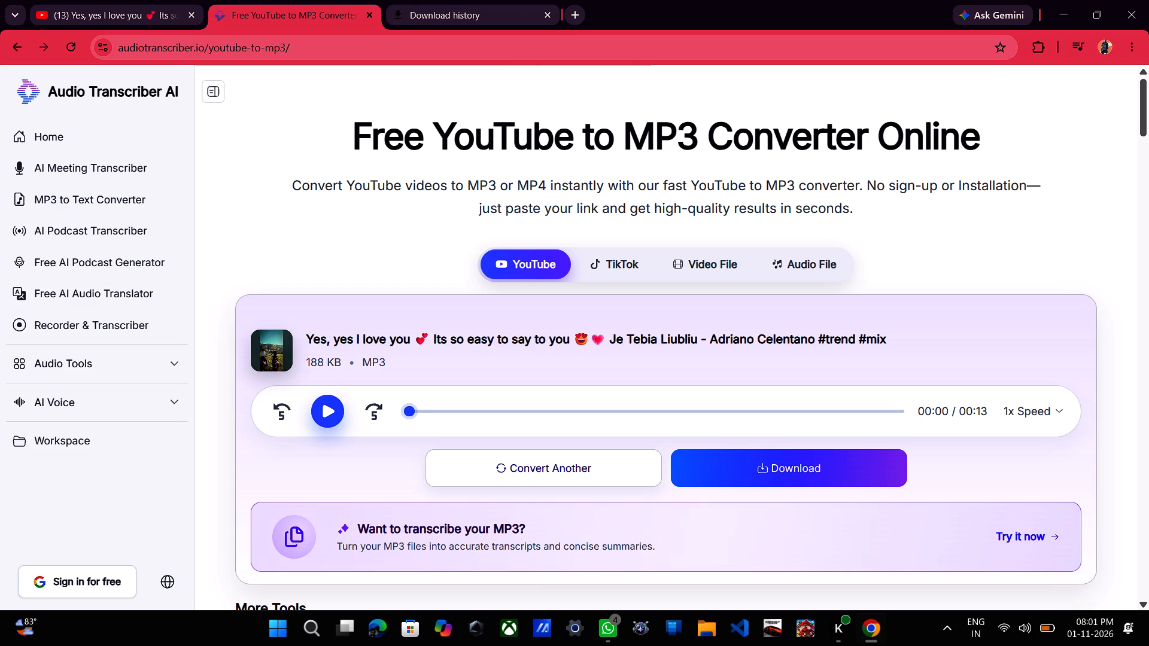
pyautogui.click(792, 471)
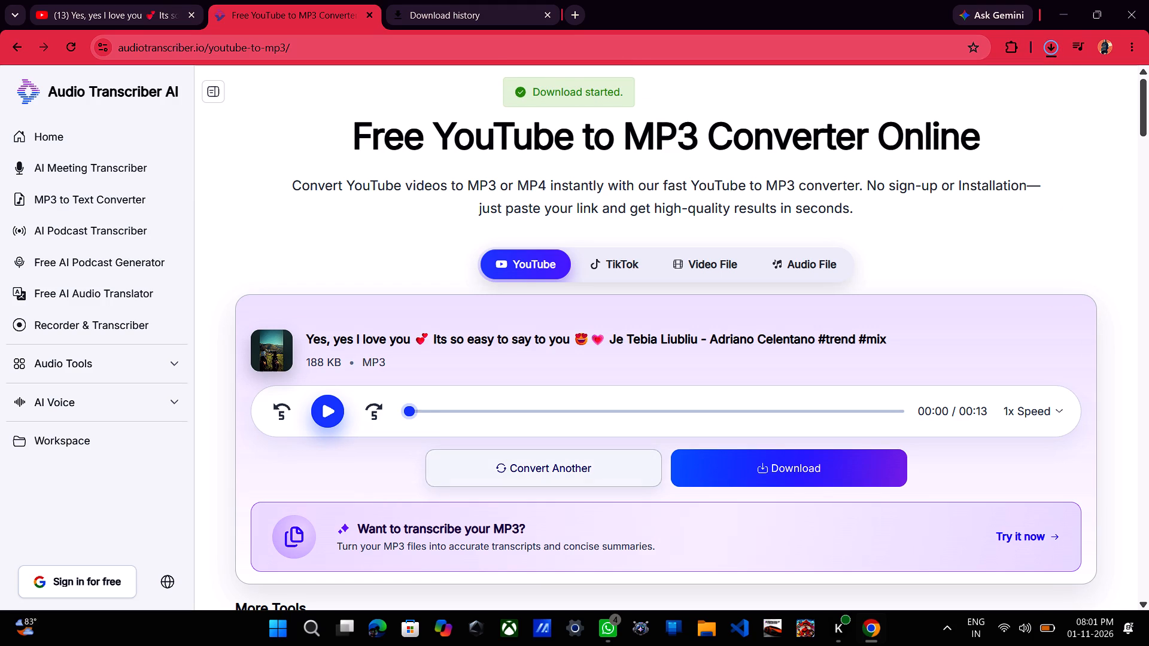
pyautogui.click(322, 412)
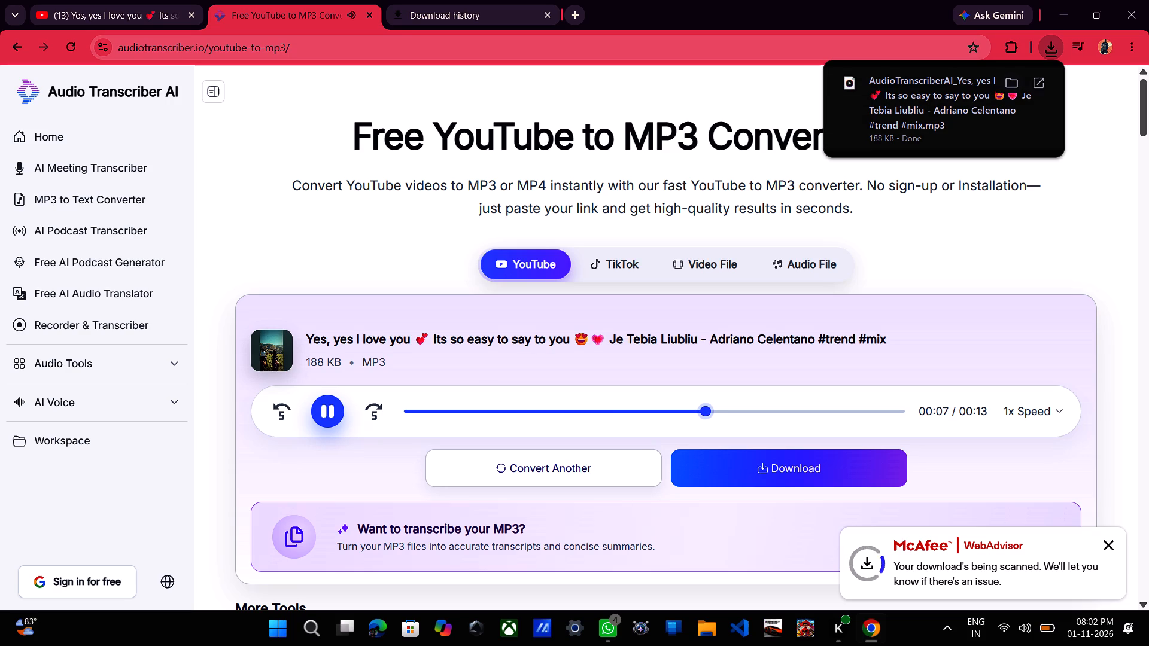
# Show the downloaded MP3 in its folder and move it from Downloads to the reels folder.
pyautogui.click(1008, 81)
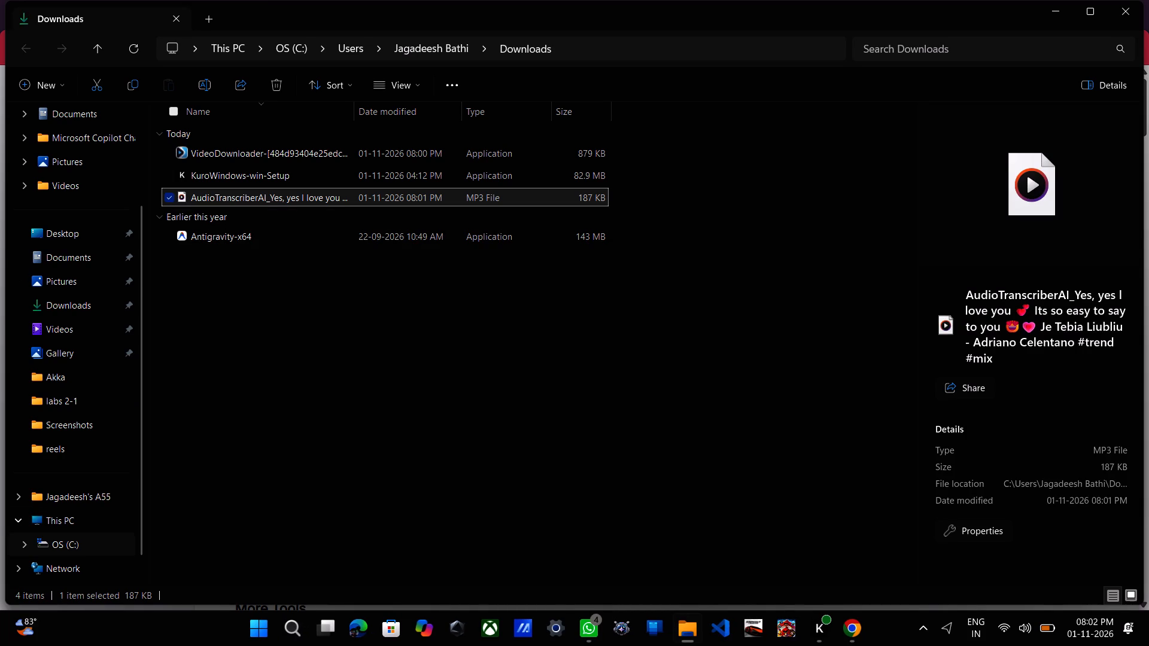
pyautogui.moveTo(248, 197); pyautogui.dragTo(96, 404)
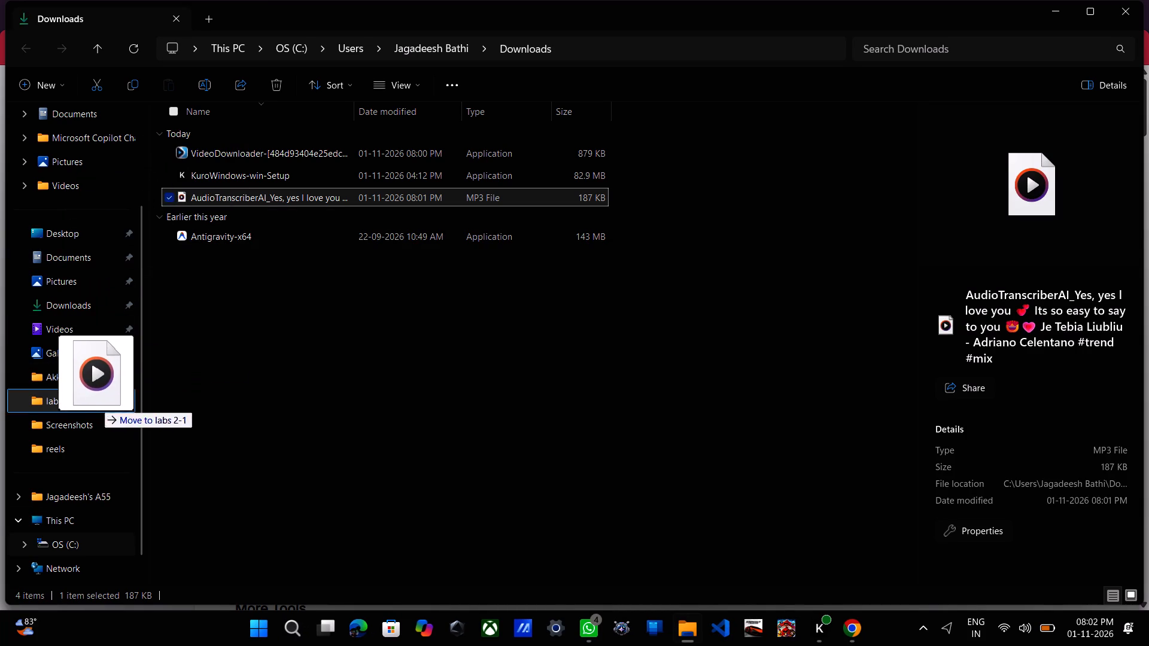
pyautogui.moveTo(96, 404); pyautogui.dragTo(74, 447)
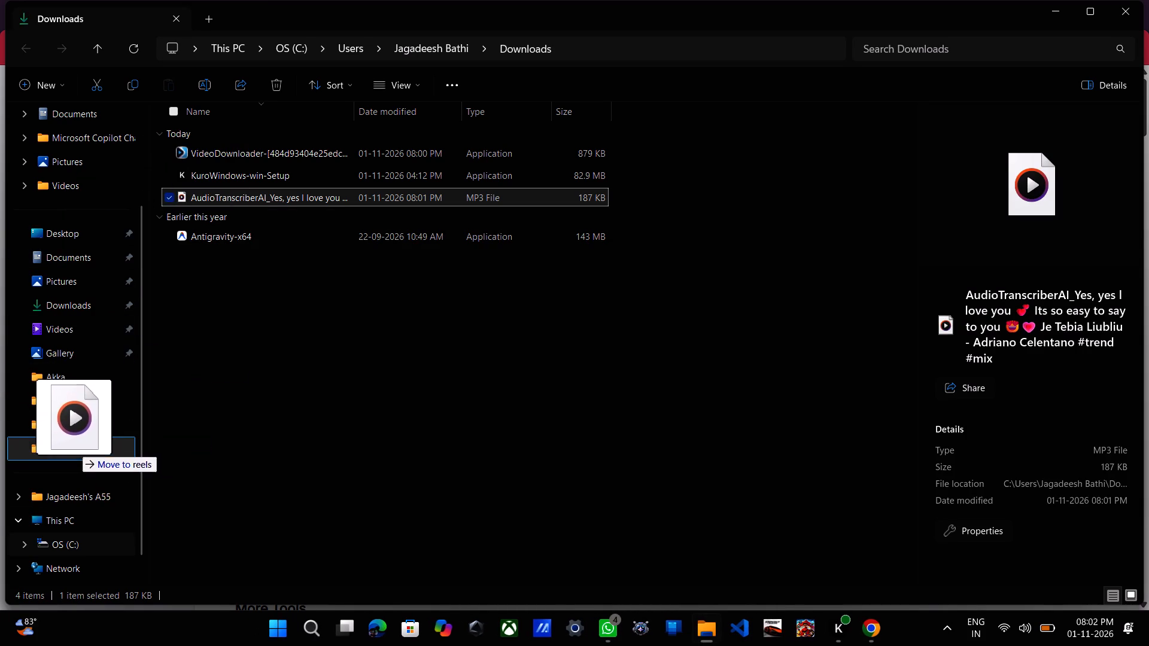
pyautogui.moveTo(74, 447); pyautogui.dragTo(73, 447)
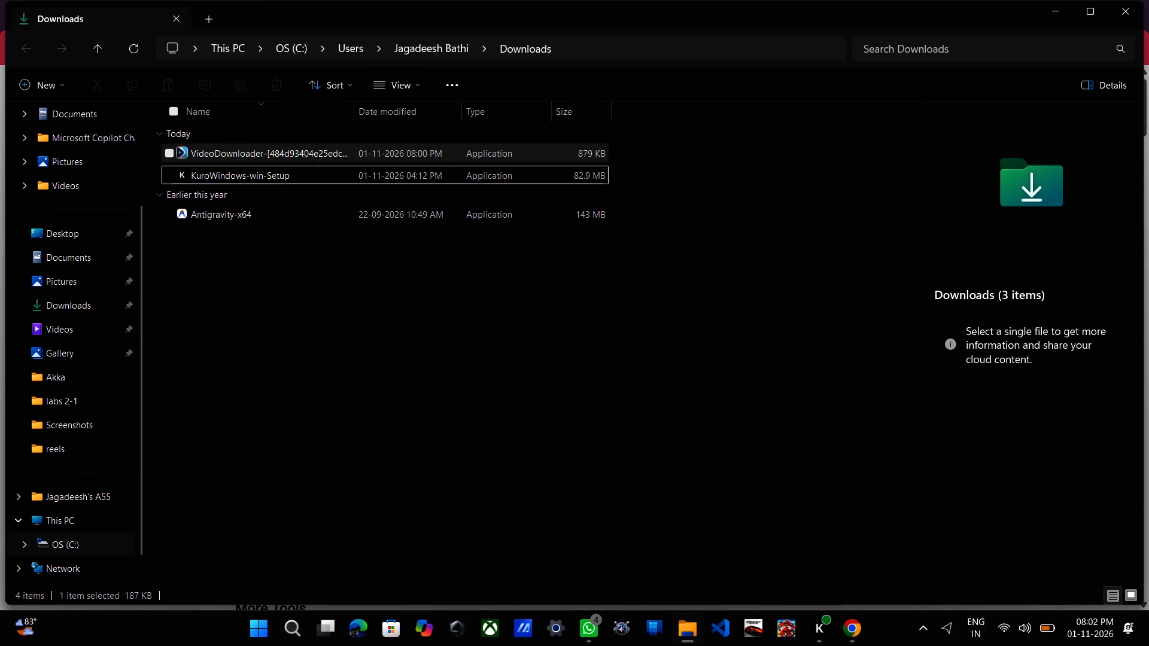
# Delete the VideoDownloader installer from the Downloads folder.
pyautogui.rightClick(282, 156)
pyautogui.click(281, 81)
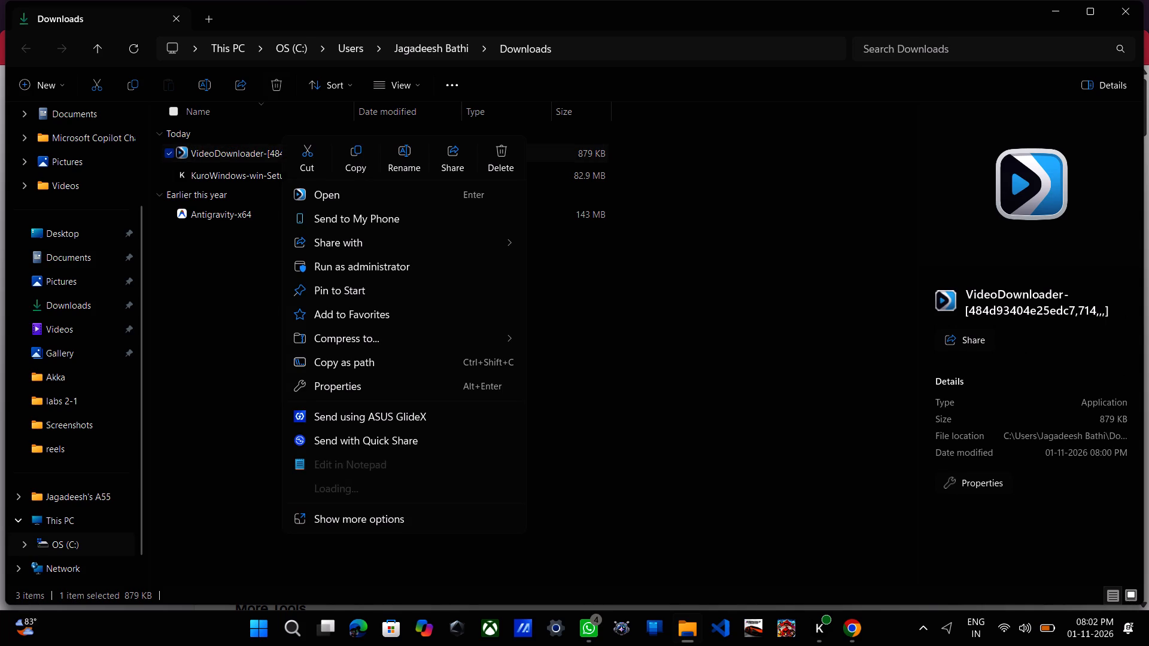
pyautogui.click(639, 335)
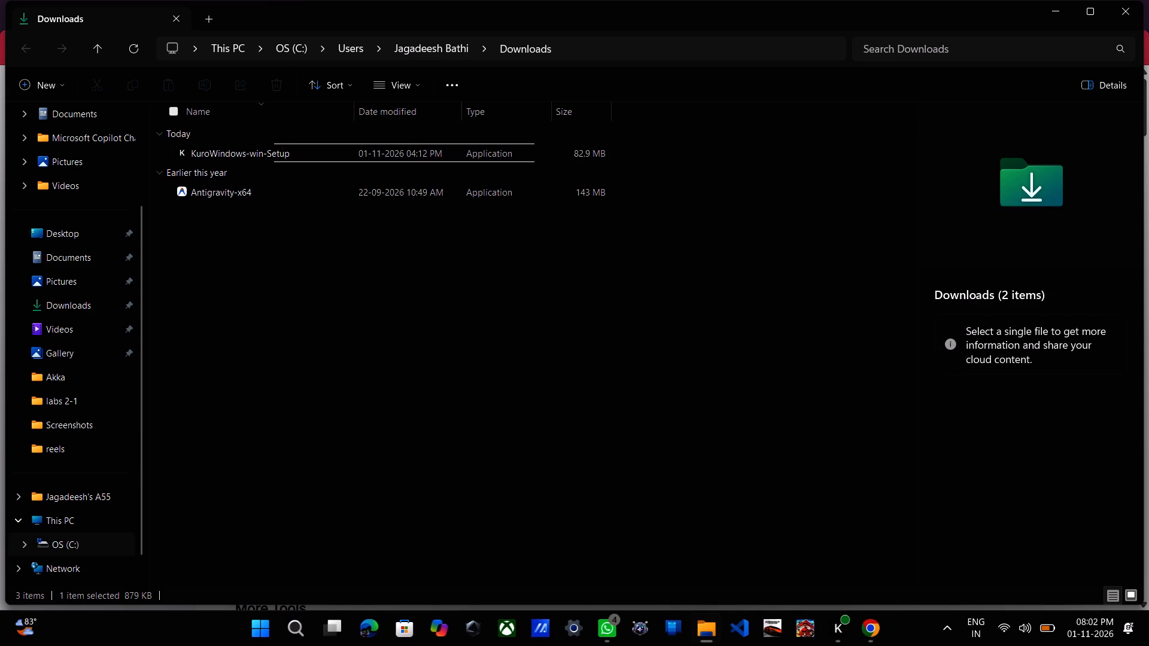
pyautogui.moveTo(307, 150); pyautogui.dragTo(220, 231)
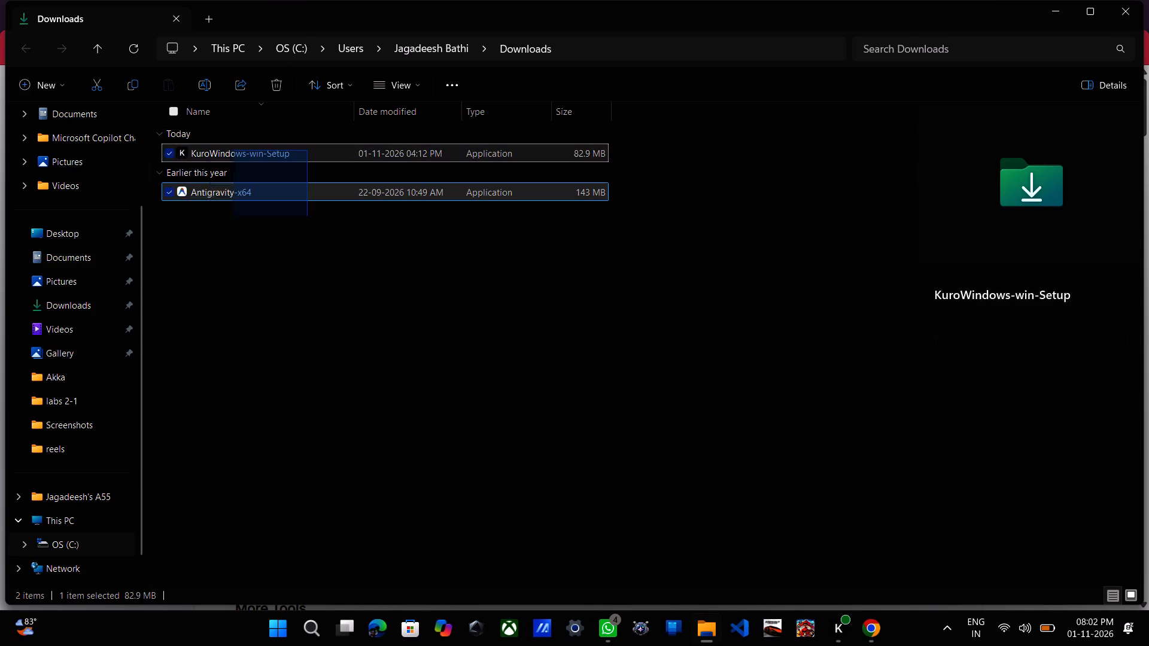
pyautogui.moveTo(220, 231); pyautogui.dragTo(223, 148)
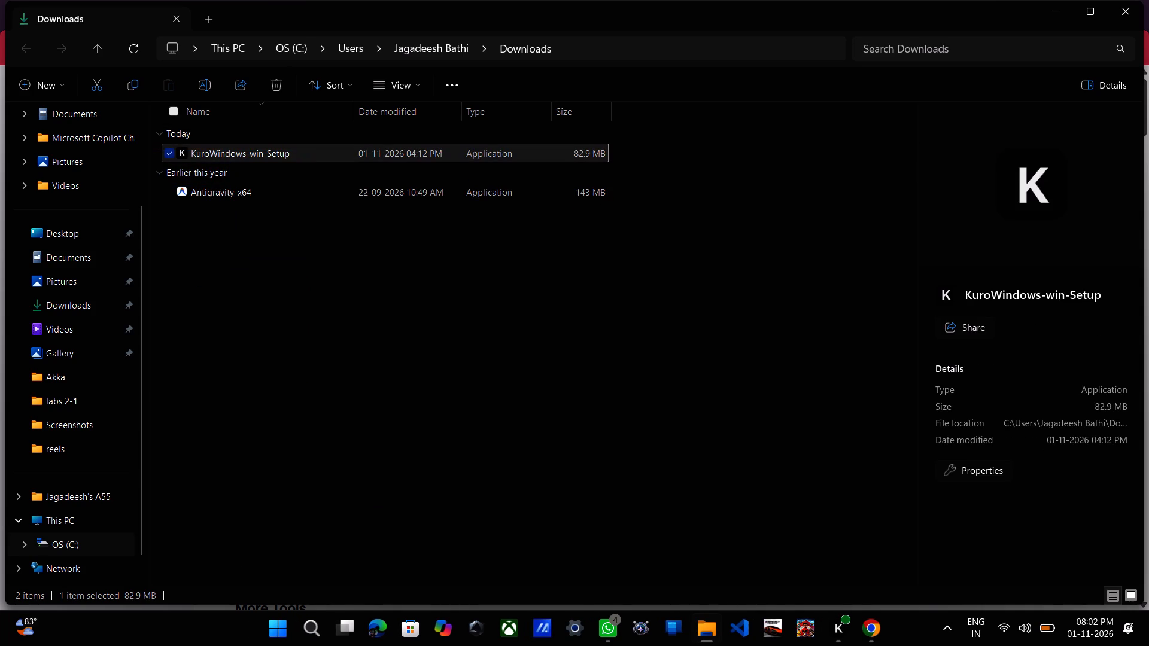
# Clear the file selection and close the Downloads folder window.
pyautogui.click(308, 305)
pyautogui.click(1120, 14)
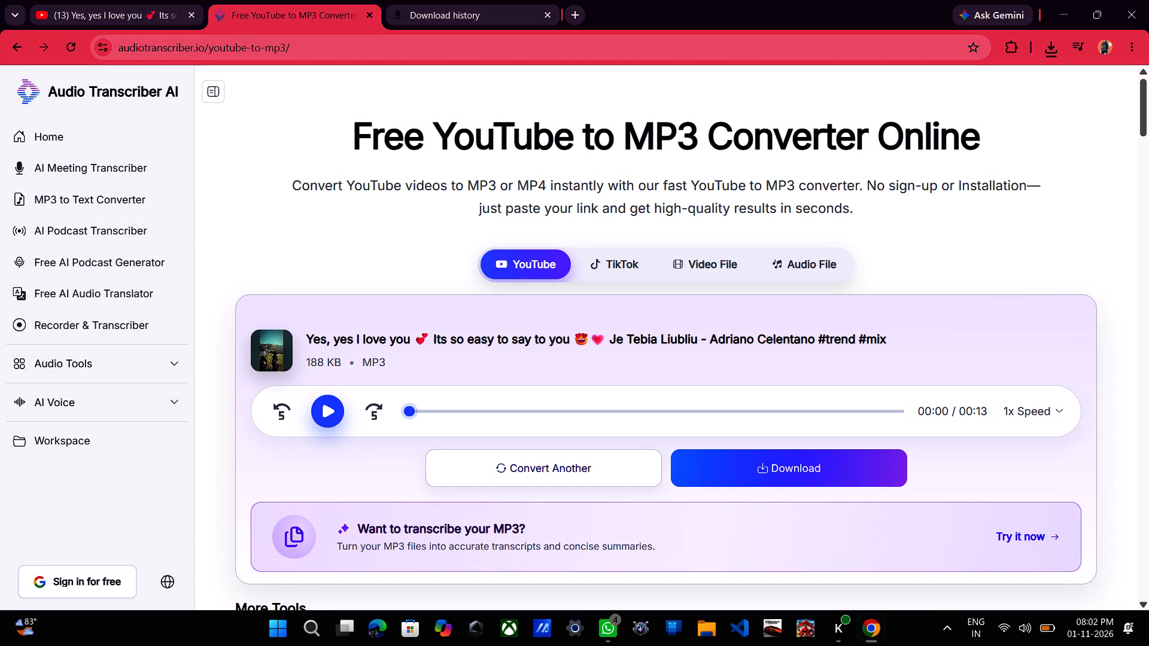
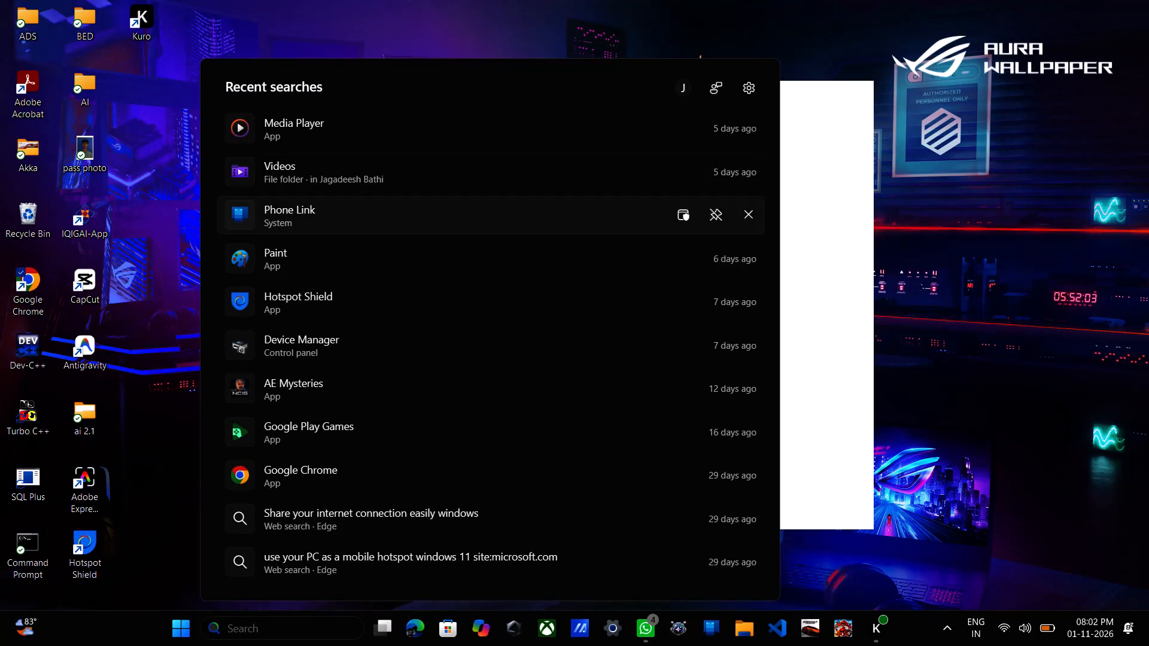
# Launch Hotspot Shield from the recent searches and connect to its VPN.
pyautogui.click(286, 313)
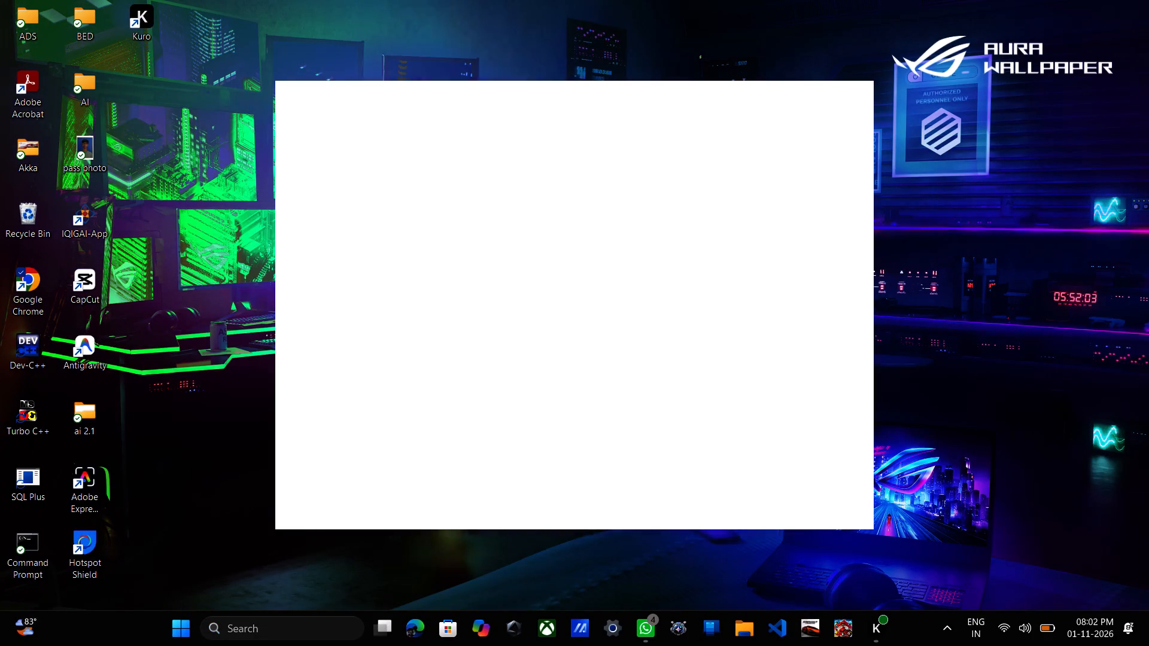
pyautogui.click(606, 290)
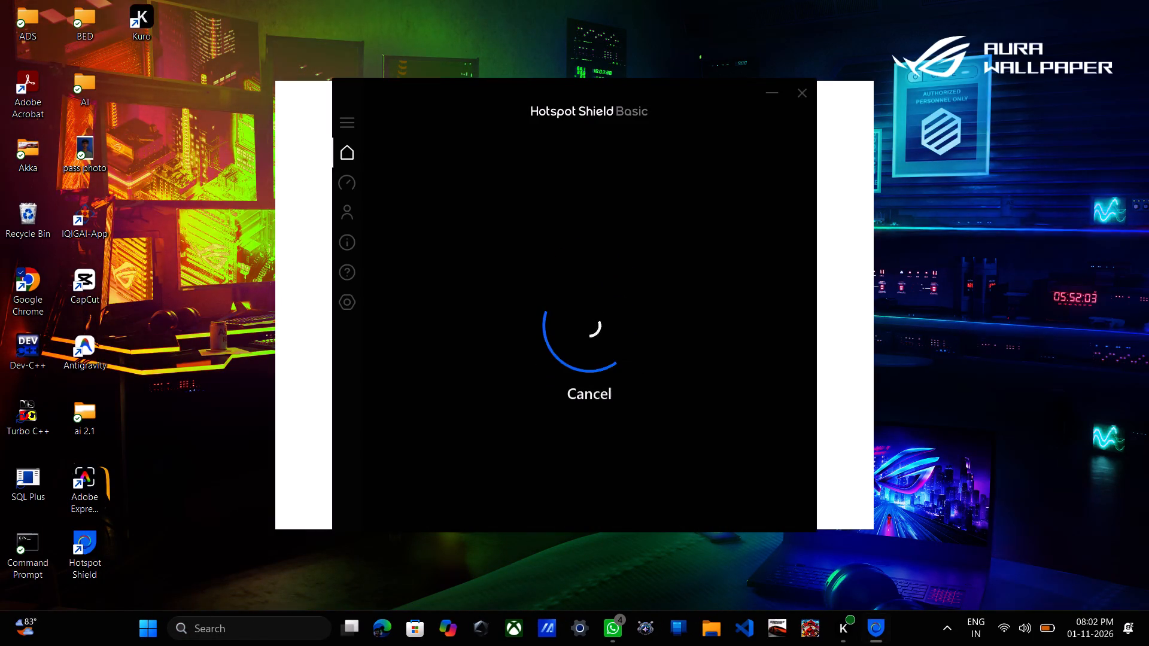
# Launch CapCut from the desktop.
pyautogui.doubleClick(89, 281)
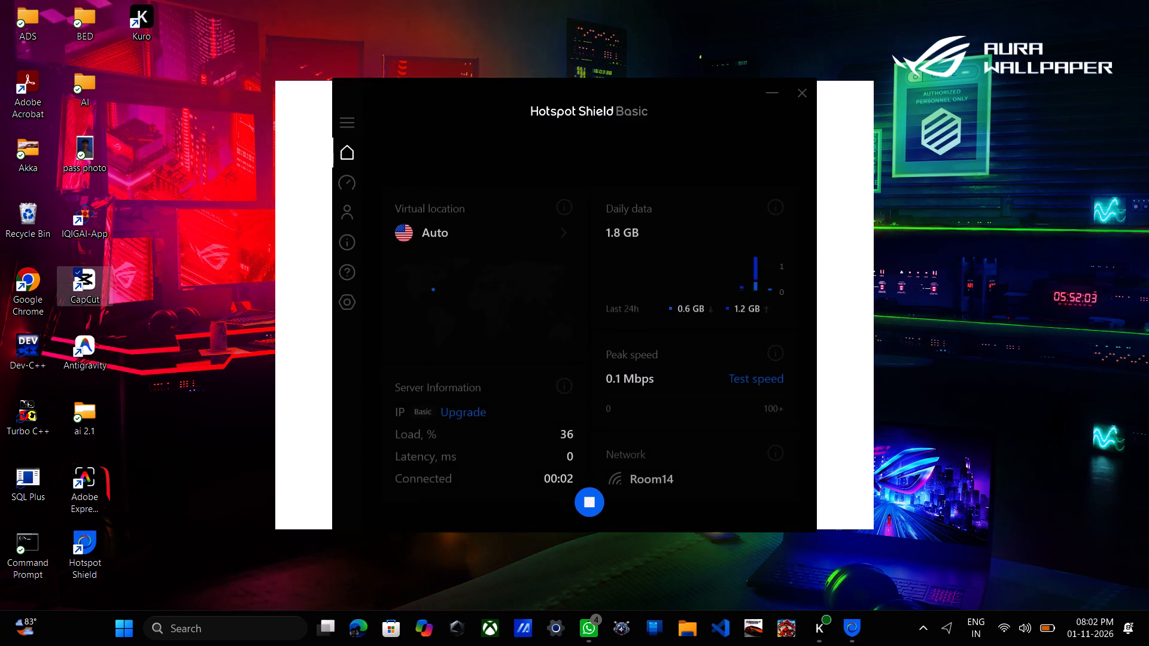
pyautogui.doubleClick(99, 286)
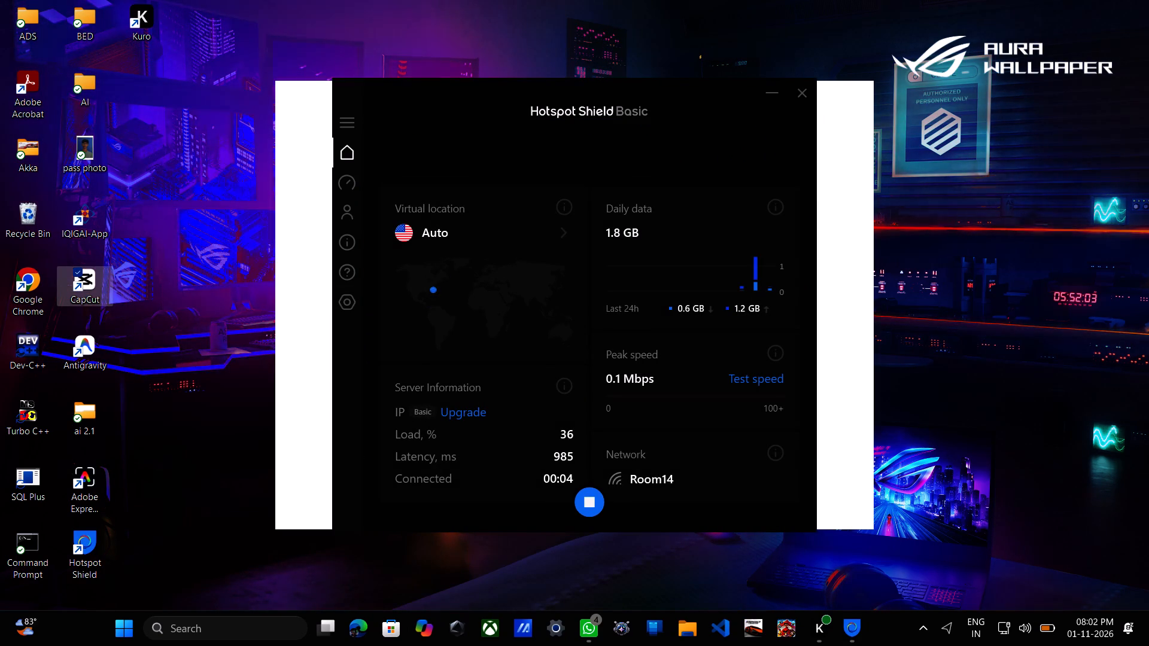
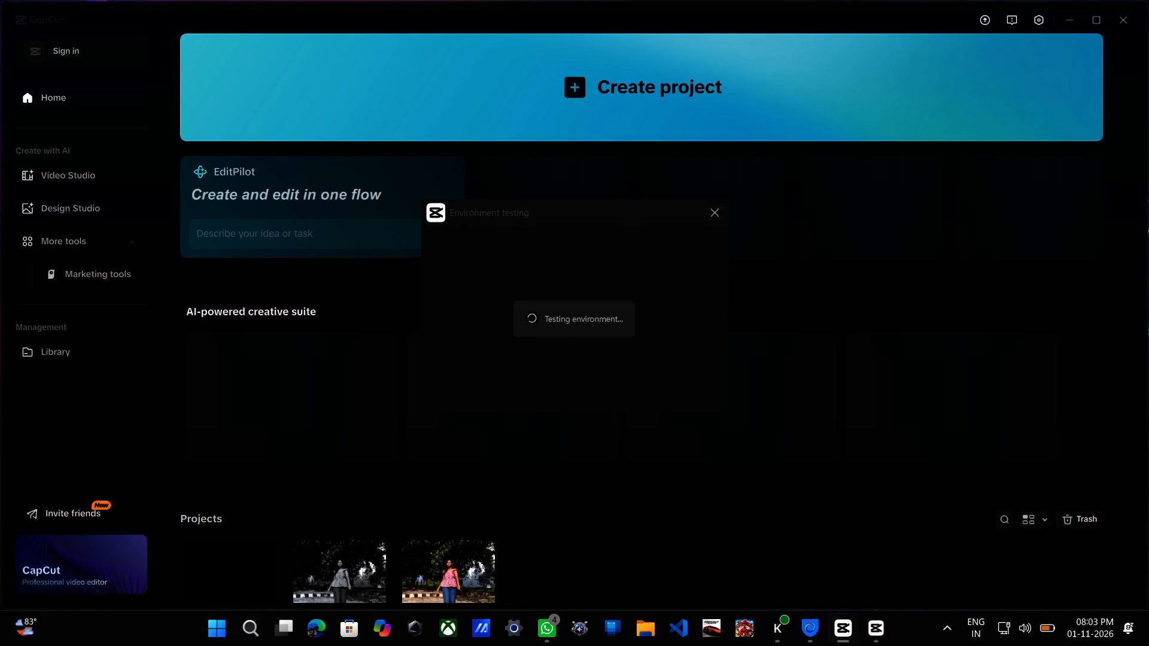
# Create a new, empty video project.
pyautogui.click(609, 79)
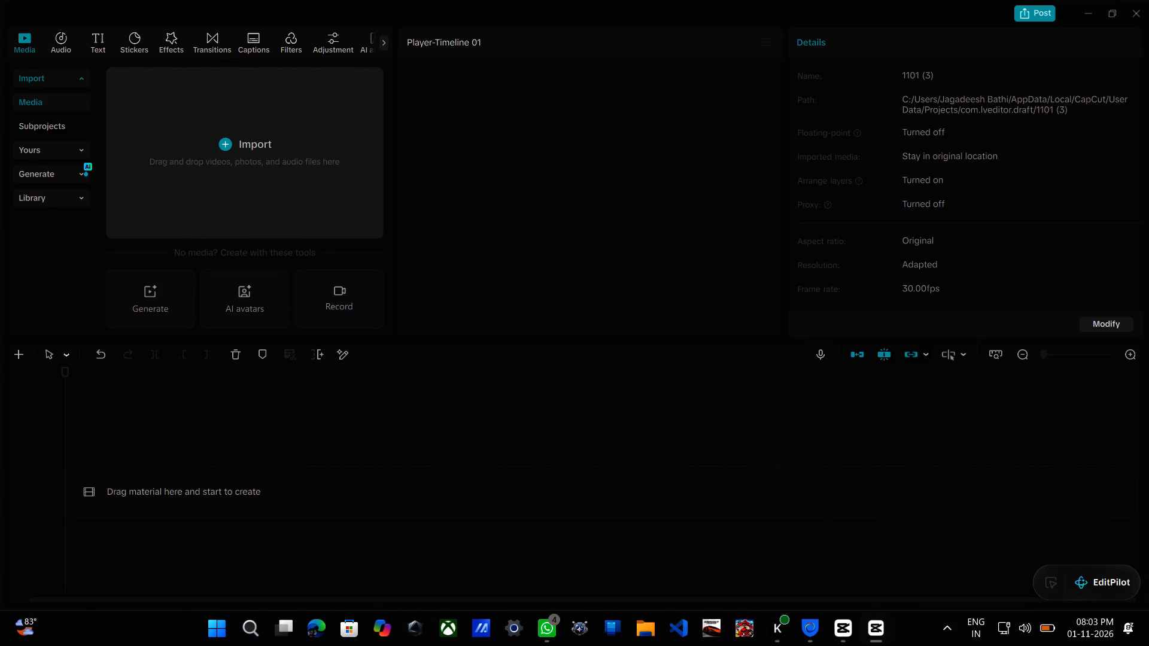
# Start importing media into the new project from the reels folder.
pyautogui.click(232, 145)
pyautogui.click(211, 170)
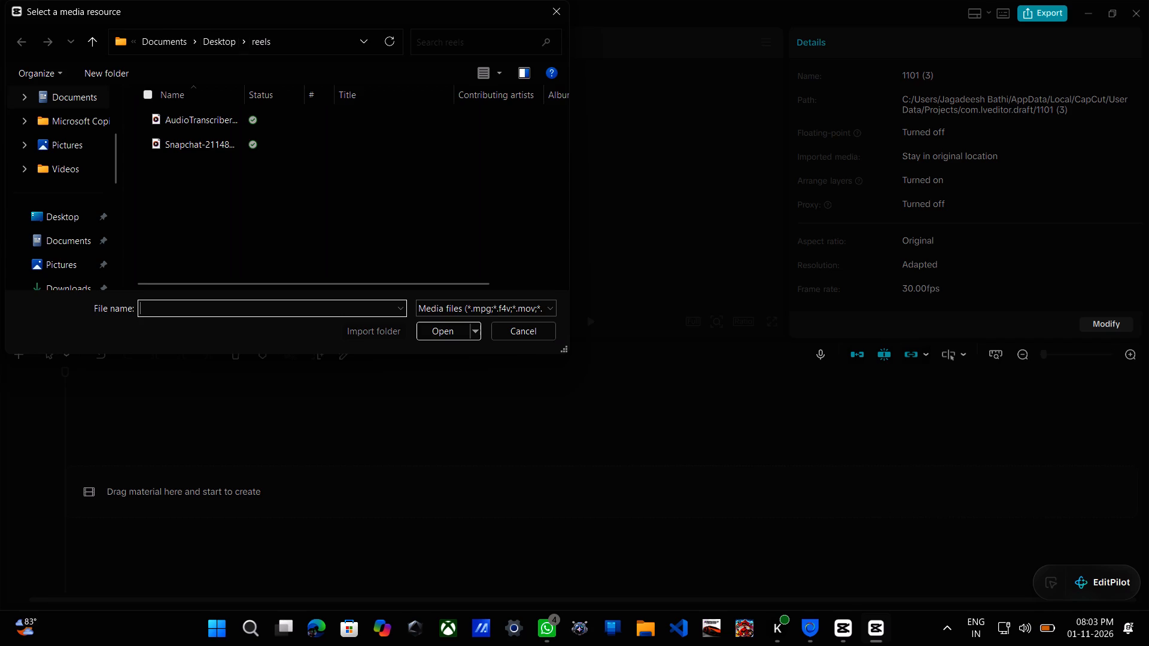
pyautogui.moveTo(199, 131); pyautogui.dragTo(200, 139)
pyautogui.doubleClick(200, 139)
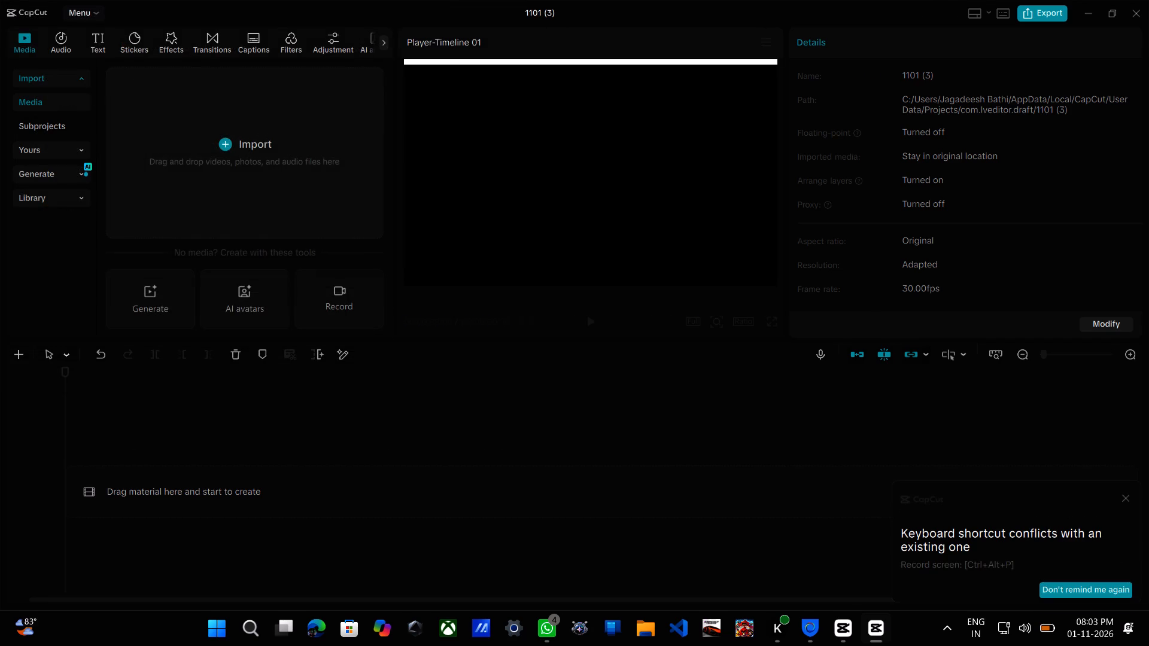
pyautogui.click(186, 167)
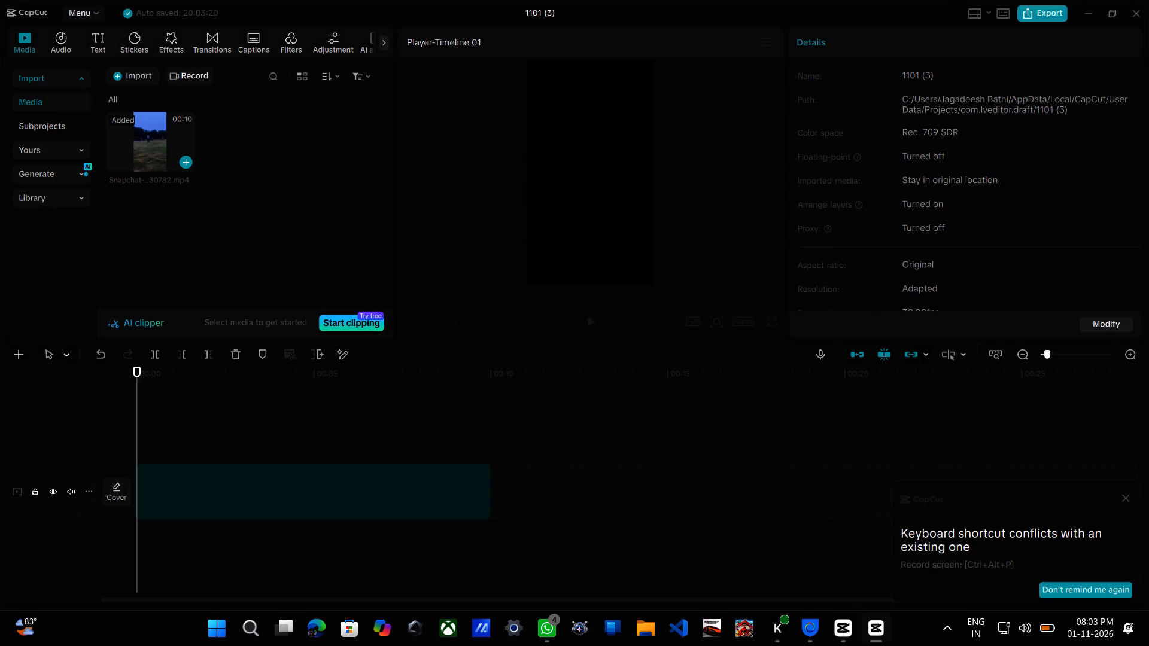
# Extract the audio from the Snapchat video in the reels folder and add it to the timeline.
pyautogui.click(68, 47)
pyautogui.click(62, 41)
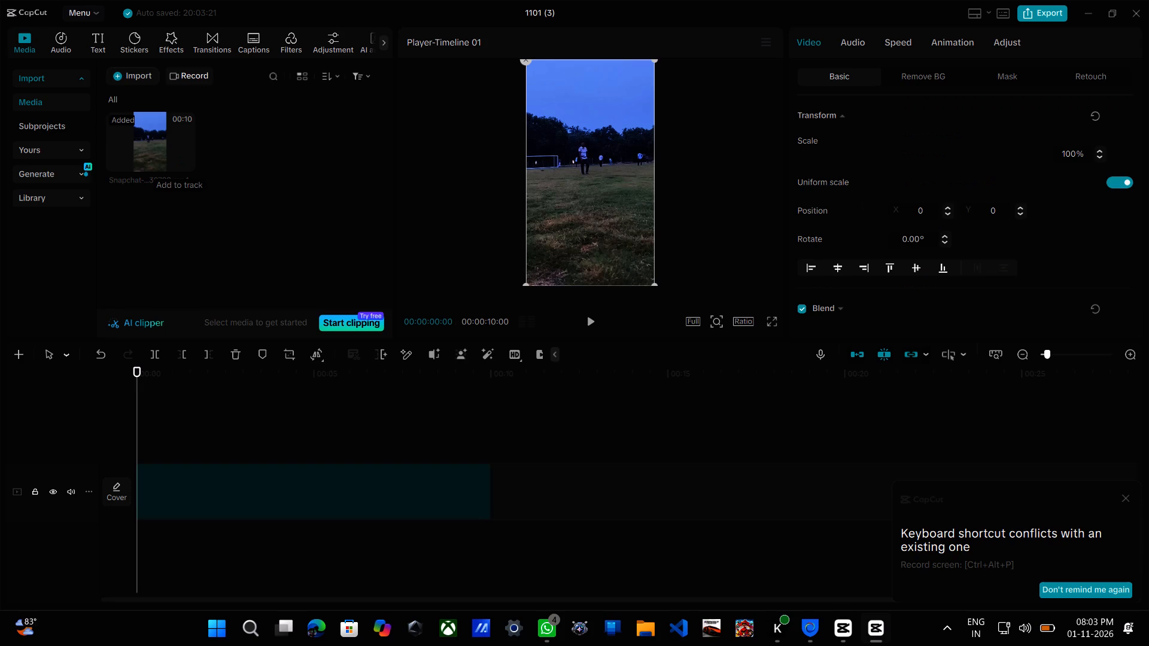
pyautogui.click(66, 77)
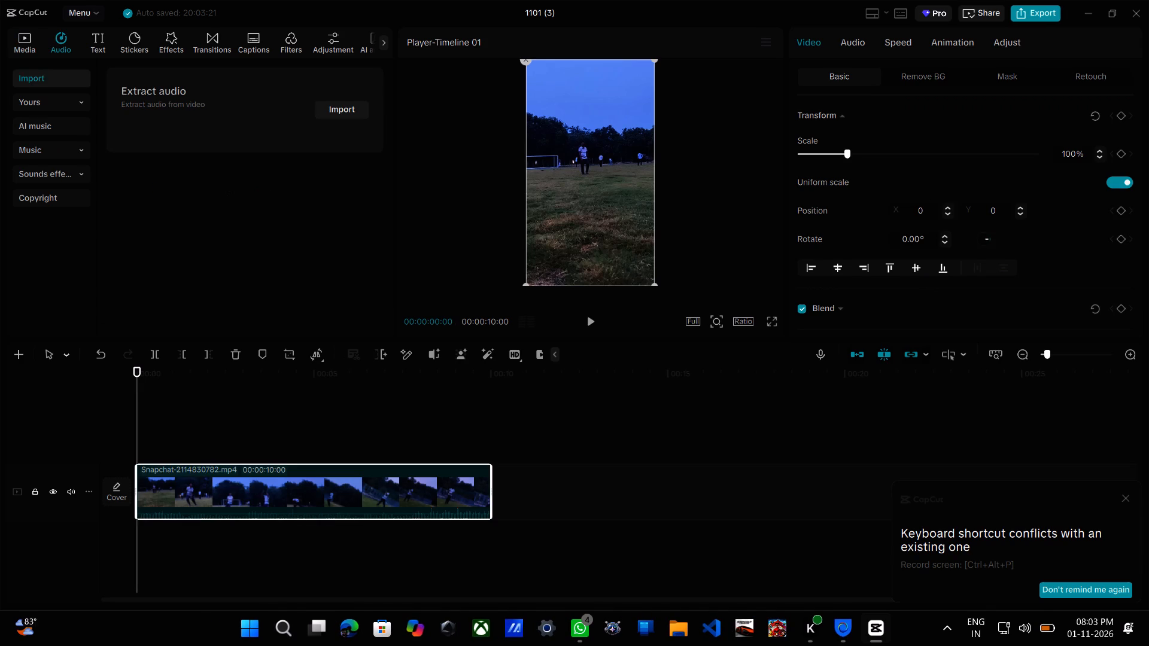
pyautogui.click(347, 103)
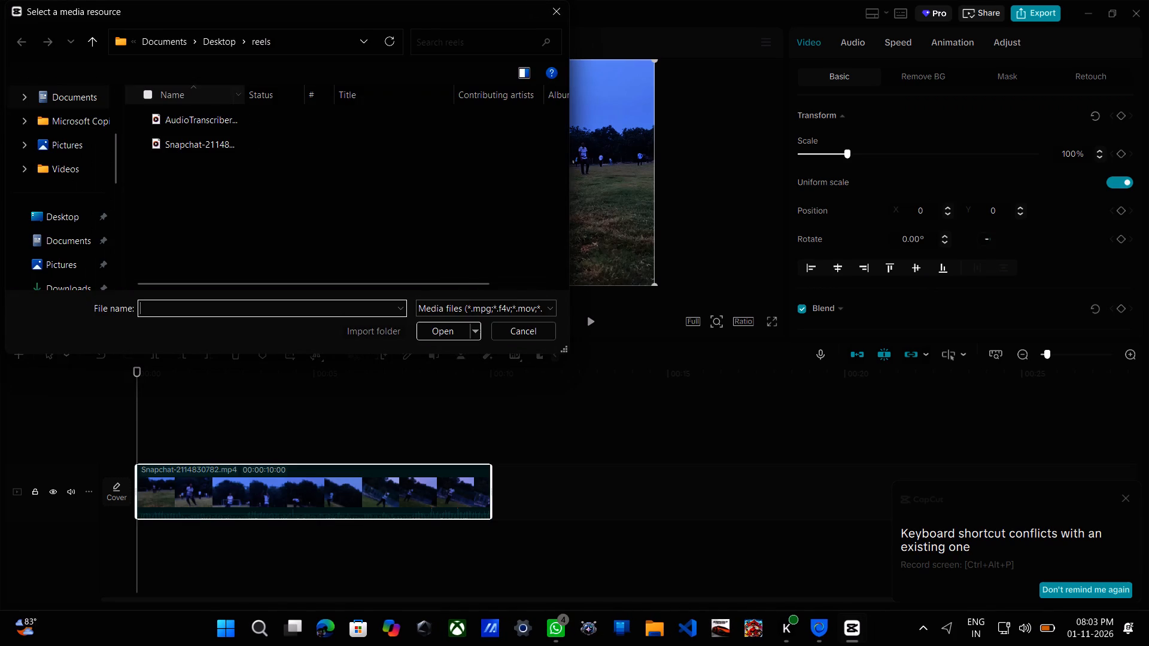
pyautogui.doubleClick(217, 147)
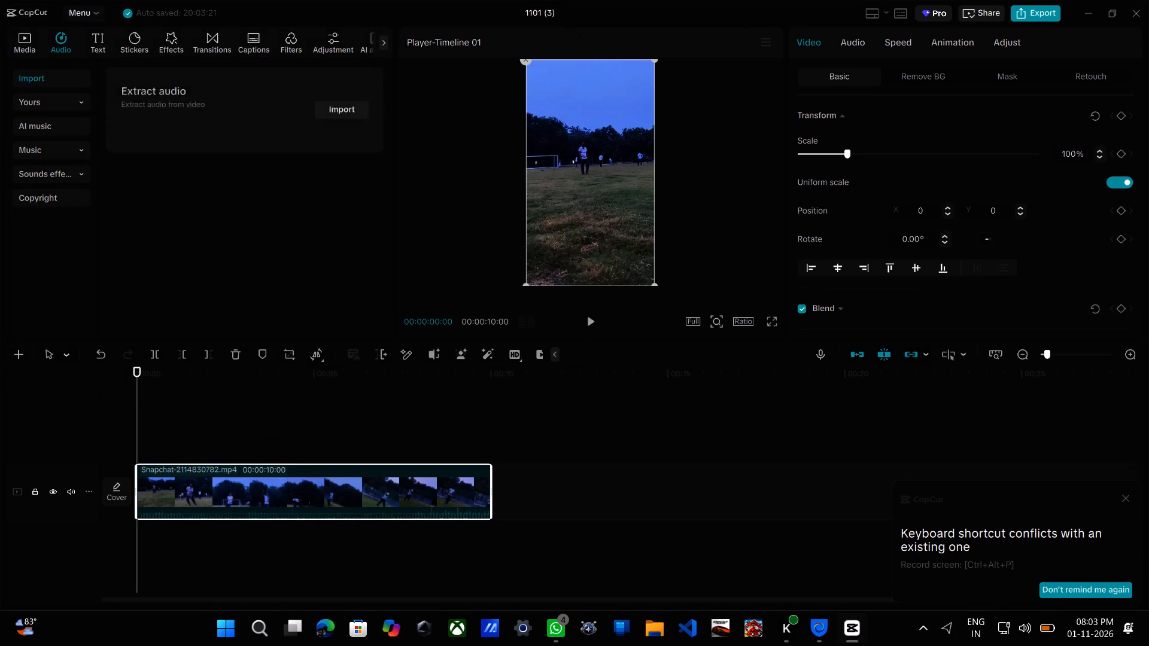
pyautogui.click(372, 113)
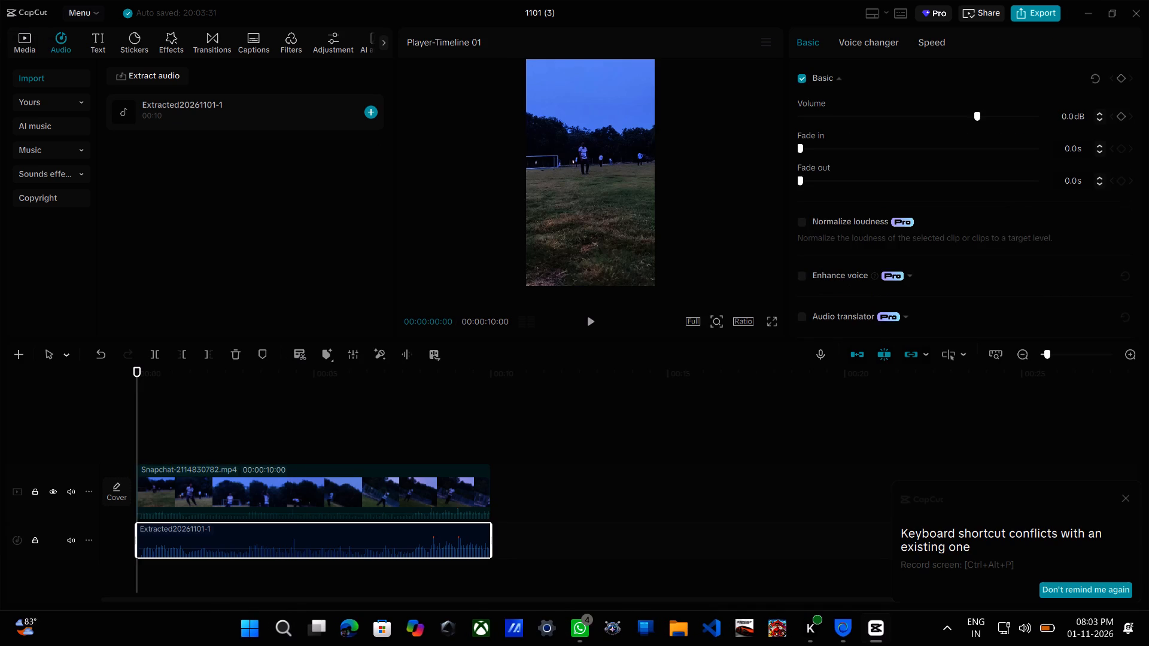
# Dismiss the keyboard shortcut conflict notification.
pyautogui.click(1124, 490)
pyautogui.click(1124, 496)
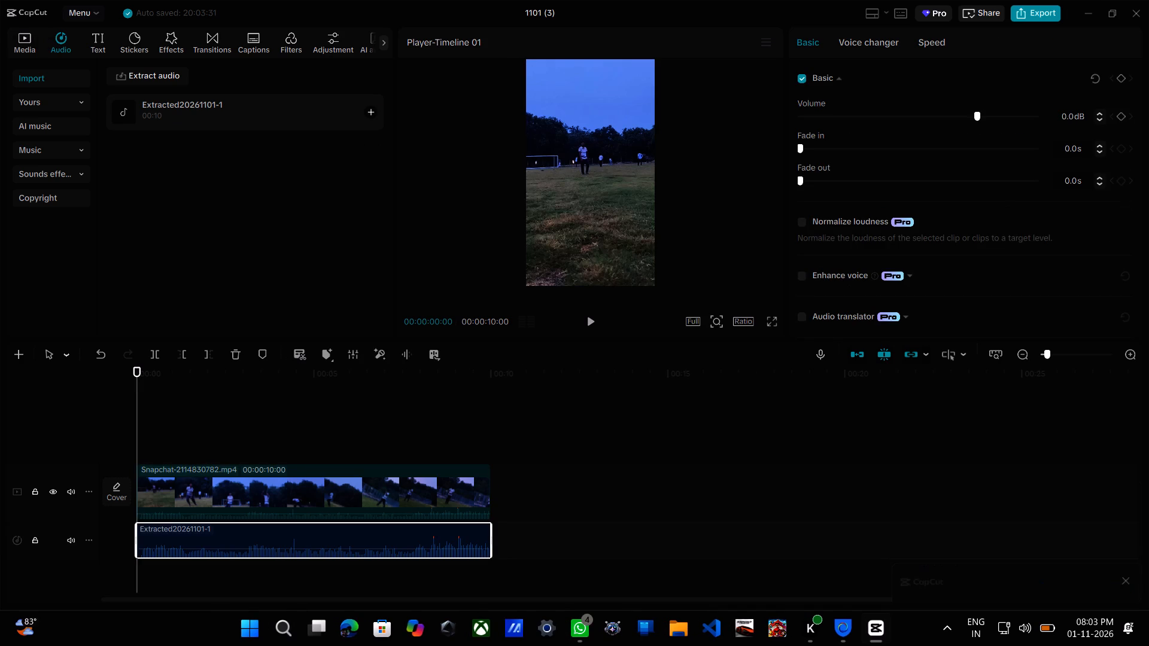
# Play the timeline from the start, rewind and replay it to check the video with the extracted audio.
pyautogui.press('space')
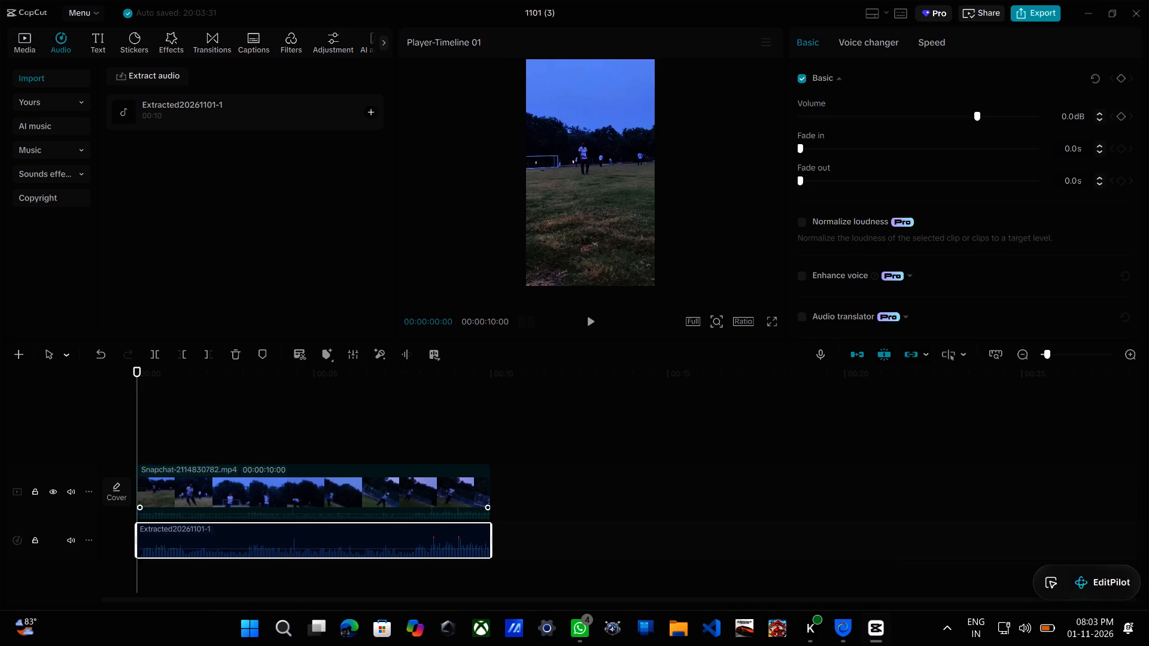
pyautogui.click(592, 329)
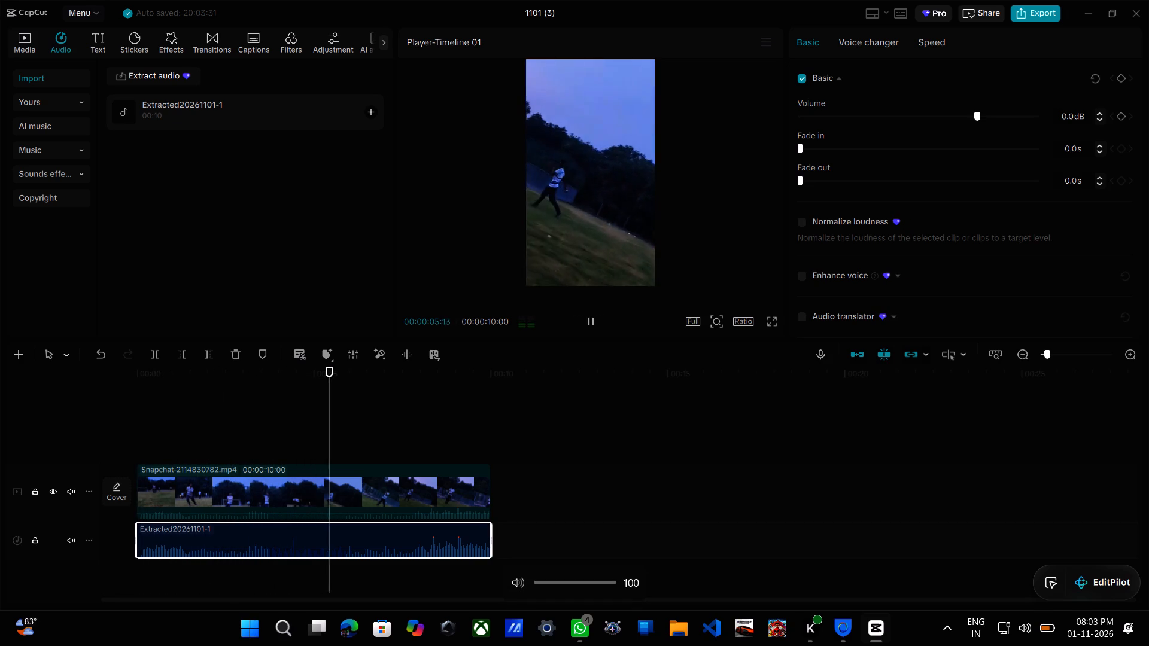
pyautogui.click(595, 318)
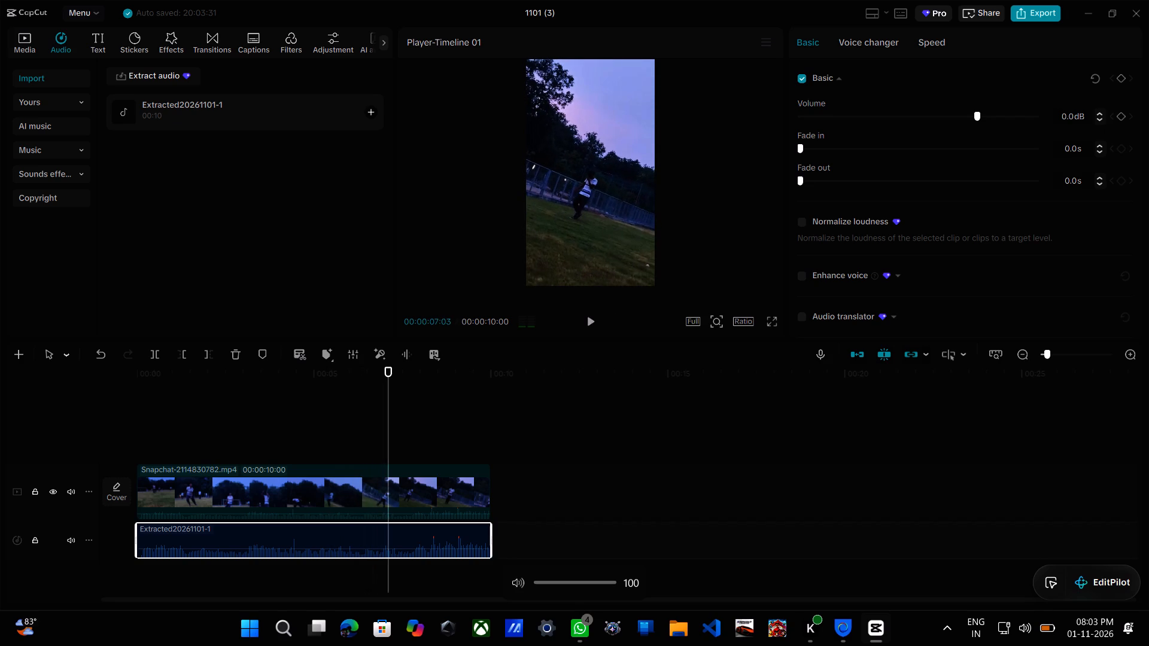
pyautogui.moveTo(389, 416); pyautogui.dragTo(0, 399)
pyautogui.press('space')
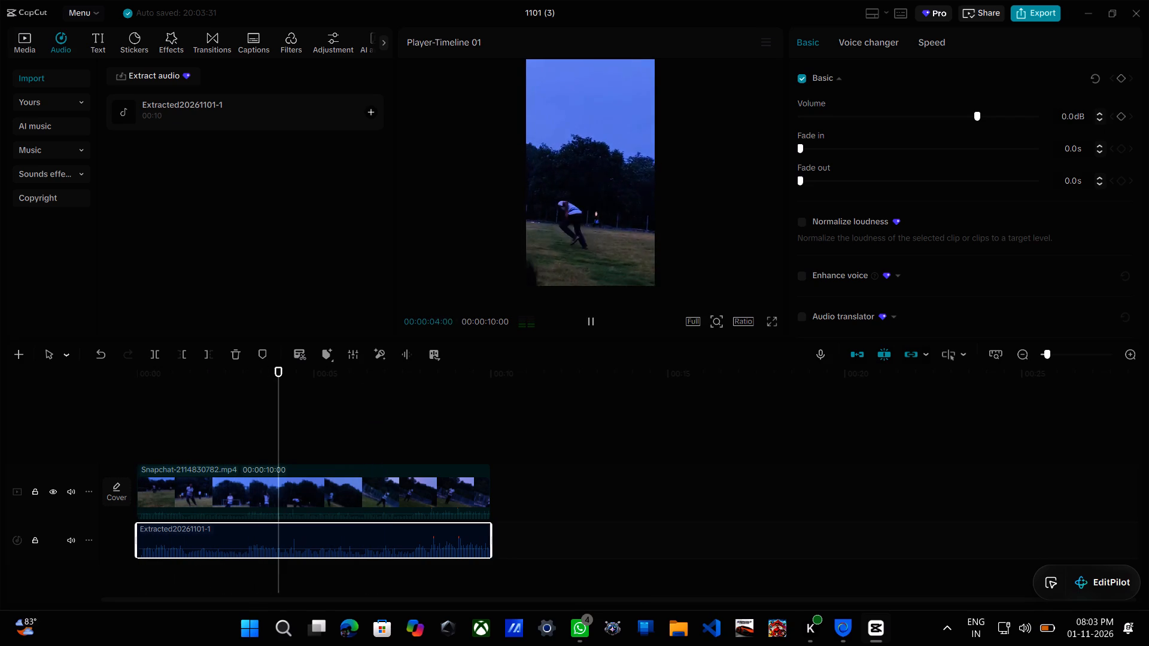
pyautogui.press('space')
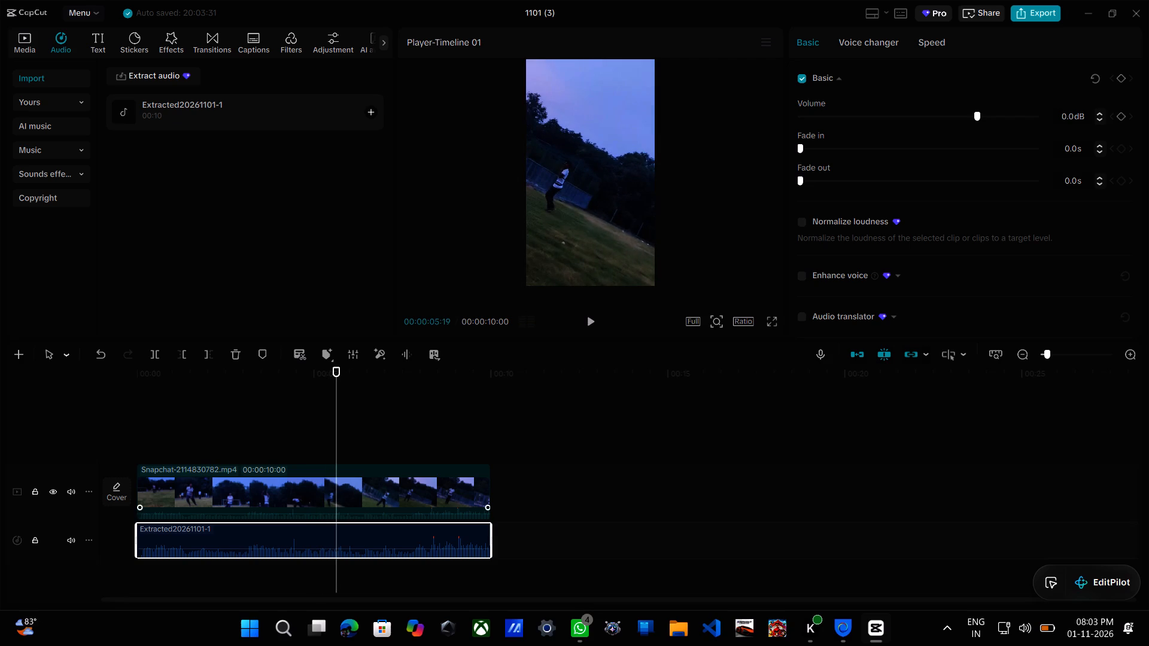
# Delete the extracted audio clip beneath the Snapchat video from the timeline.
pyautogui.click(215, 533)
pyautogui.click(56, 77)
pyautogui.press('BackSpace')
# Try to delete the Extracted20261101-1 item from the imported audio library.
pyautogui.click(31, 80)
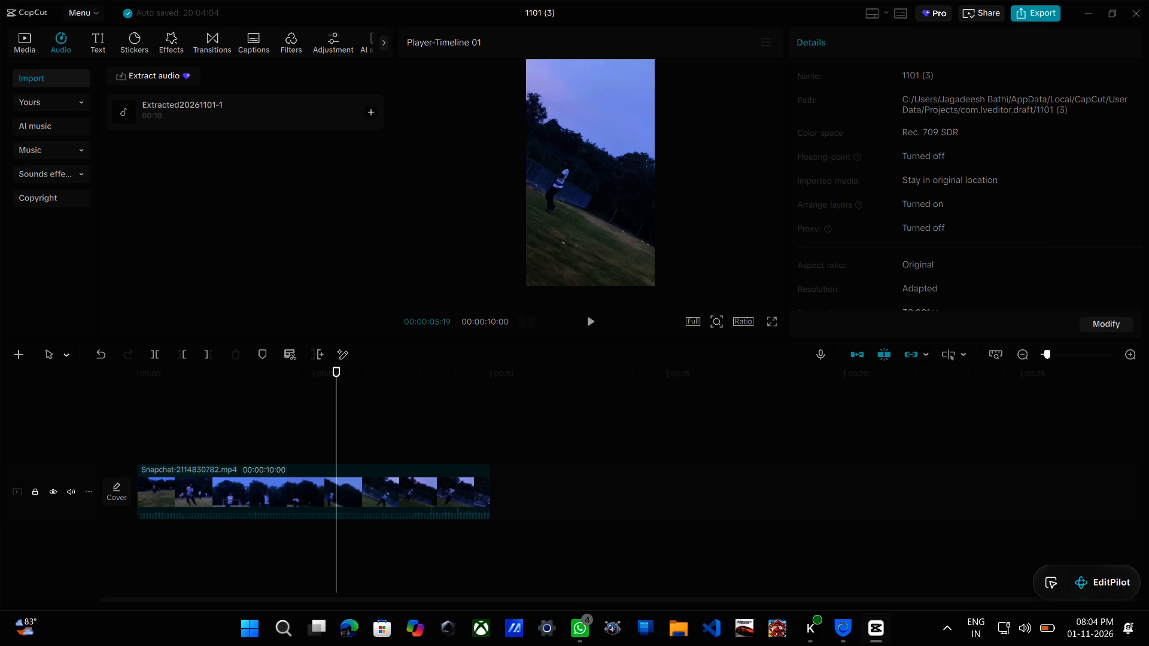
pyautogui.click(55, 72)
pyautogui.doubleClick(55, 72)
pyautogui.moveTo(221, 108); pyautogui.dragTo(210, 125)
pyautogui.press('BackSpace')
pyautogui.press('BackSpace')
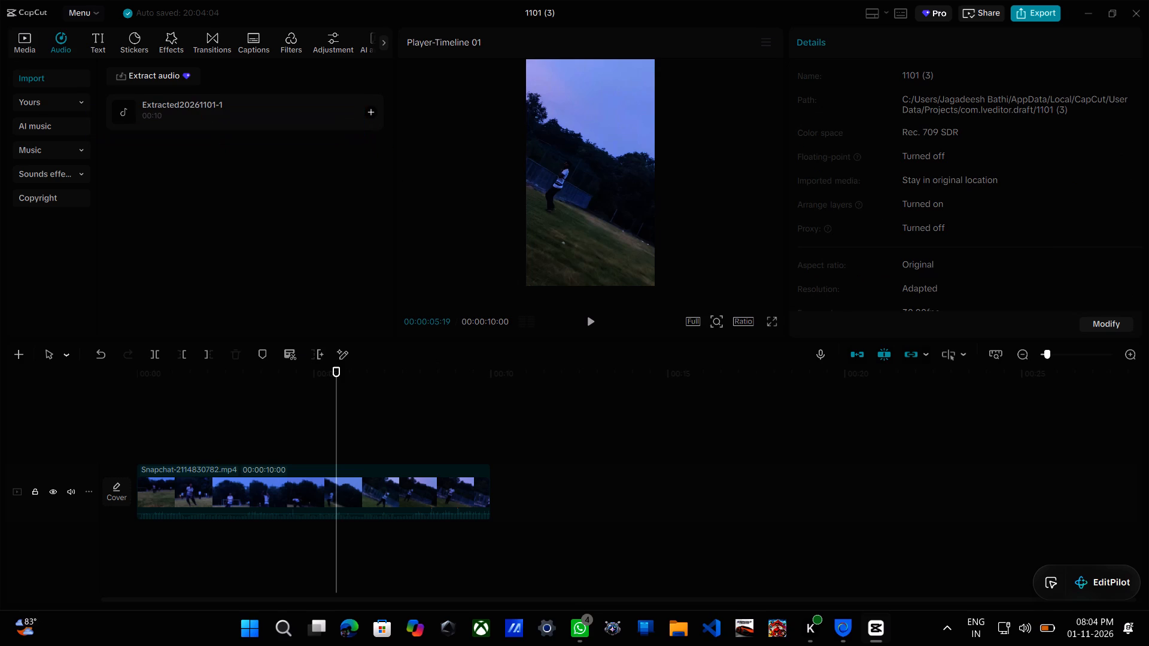
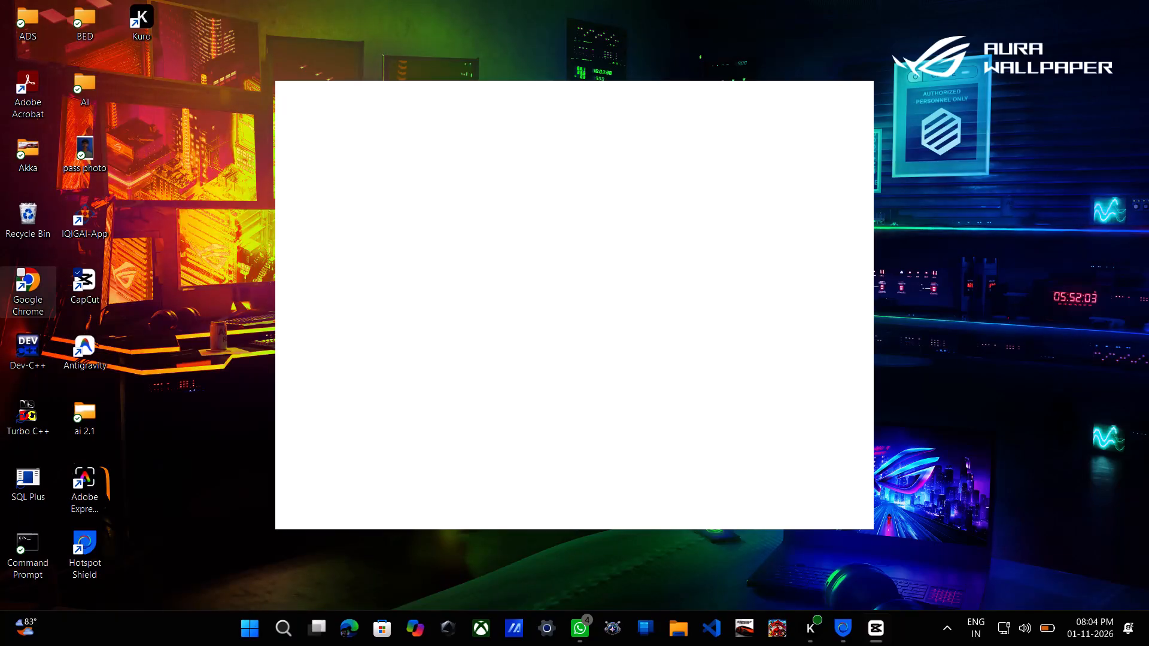
# Open Google Chrome and check its download history for the downloaded "Yes, yes I love you" audio.
pyautogui.doubleClick(43, 282)
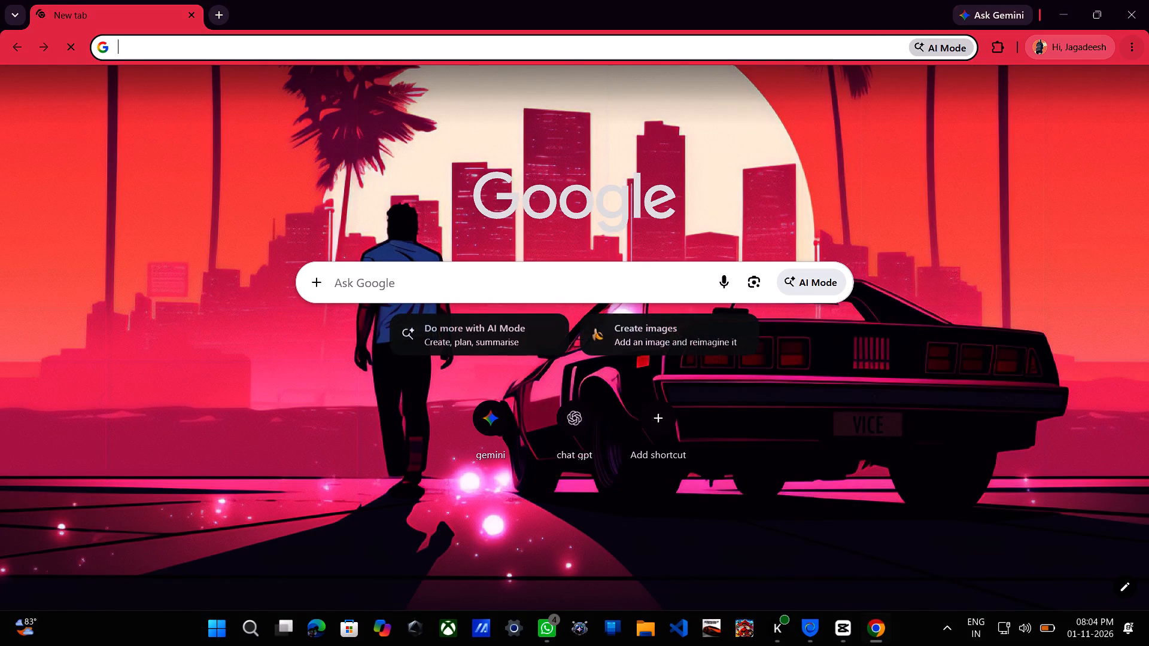
pyautogui.click(1135, 48)
pyautogui.click(1036, 272)
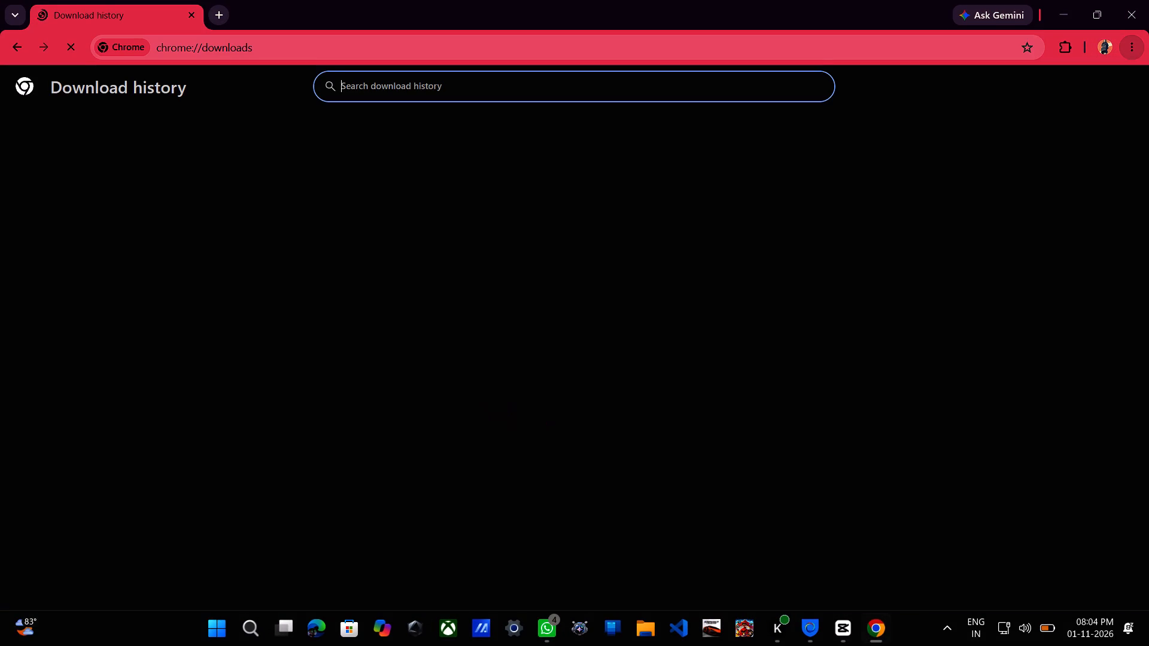
pyautogui.click(616, 169)
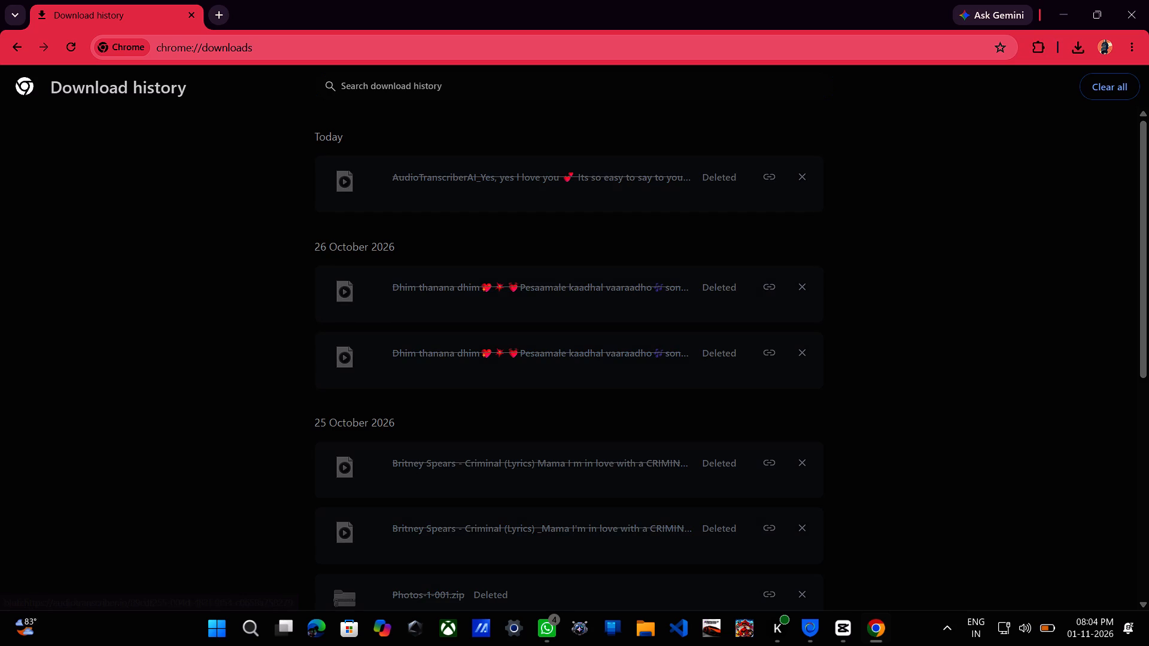
# Search the web for "save audio from a youtube video" in a new browser tab.
pyautogui.click(225, 2)
pyautogui.click(245, 42)
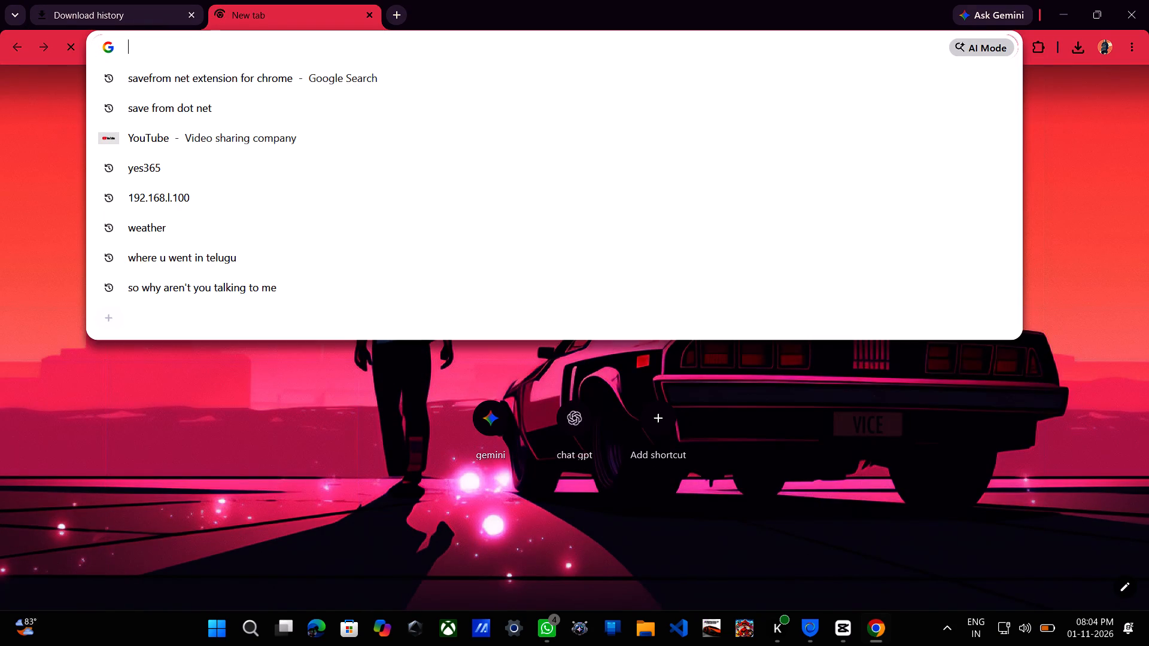
pyautogui.write('sa')
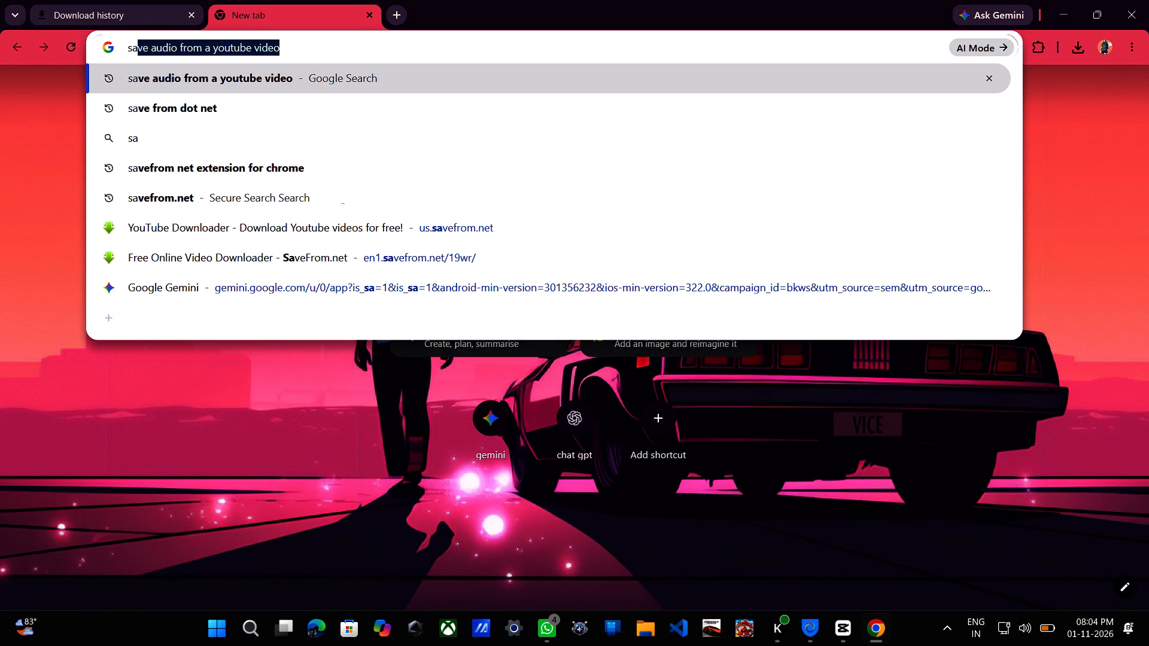
pyautogui.press('Return')
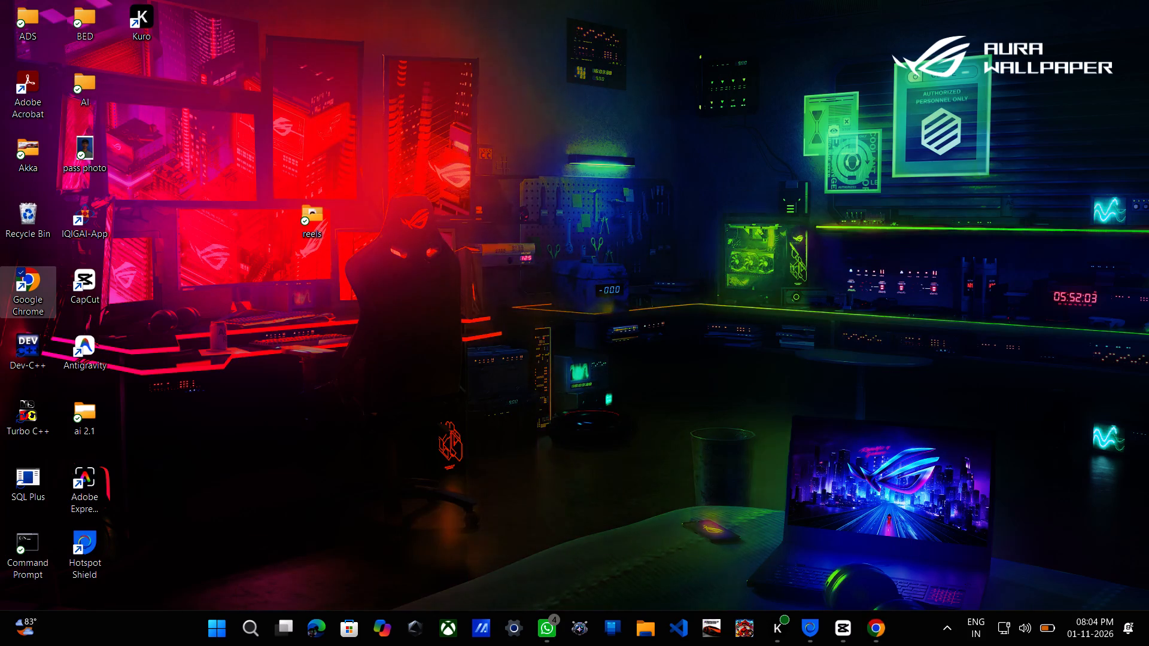
# Open the reels folder on the desktop, listen to the AudioTranscriberAI "Yes, yes I love you" file and close the player.
pyautogui.doubleClick(314, 212)
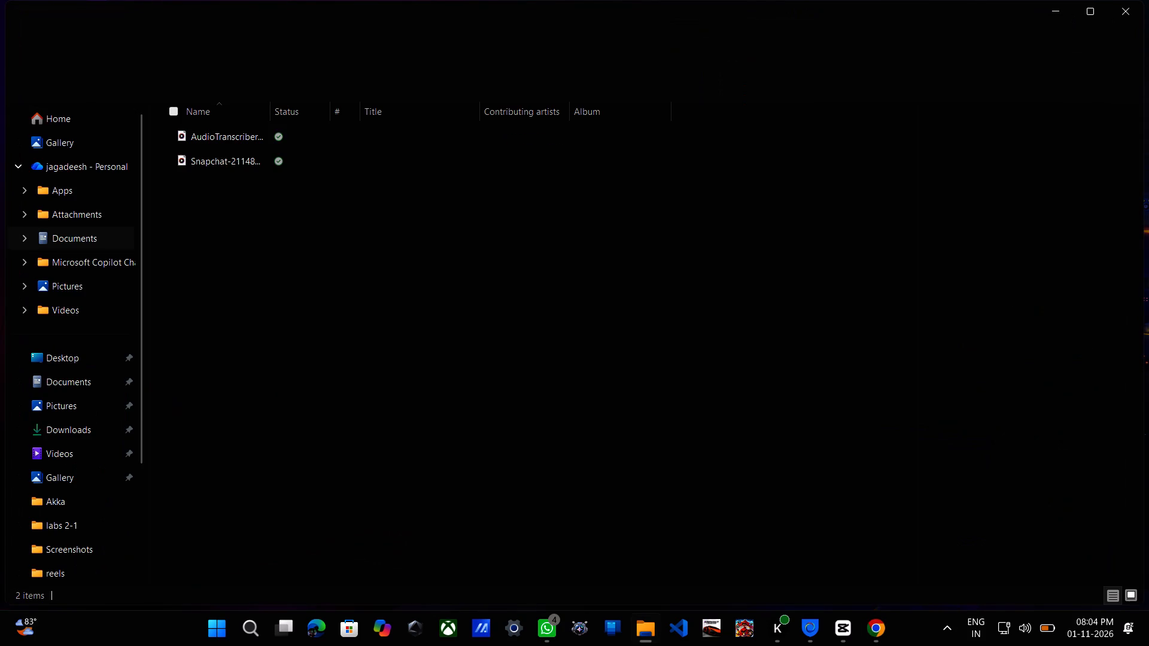
pyautogui.doubleClick(320, 136)
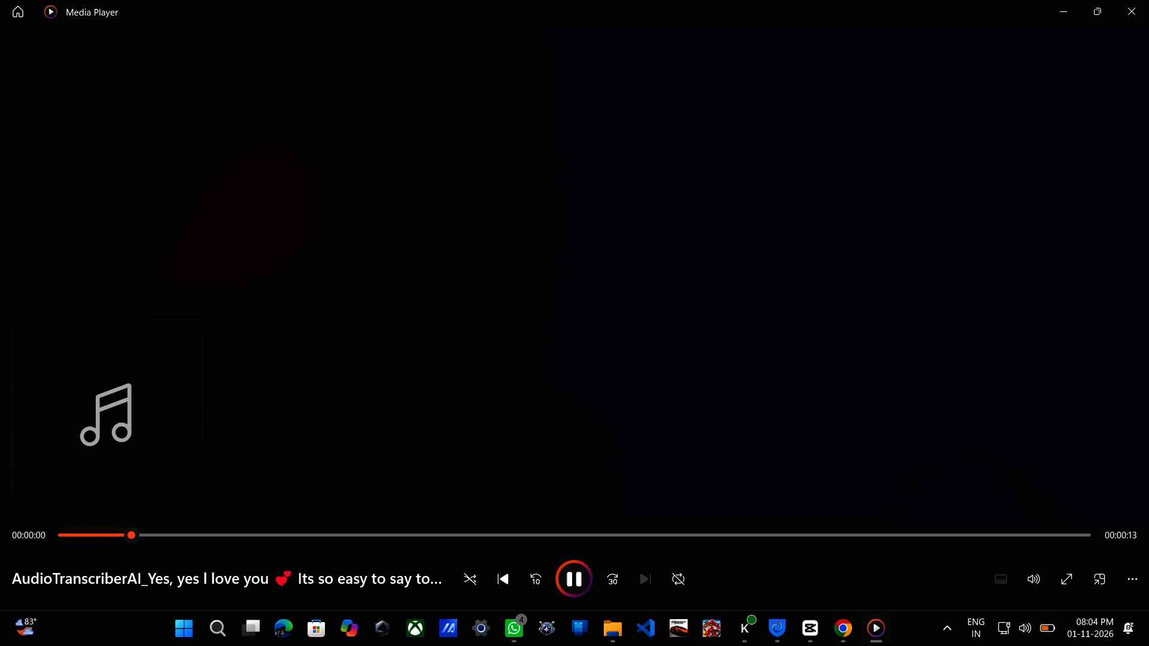
pyautogui.click(1136, 0)
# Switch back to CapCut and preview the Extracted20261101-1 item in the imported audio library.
pyautogui.click(838, 617)
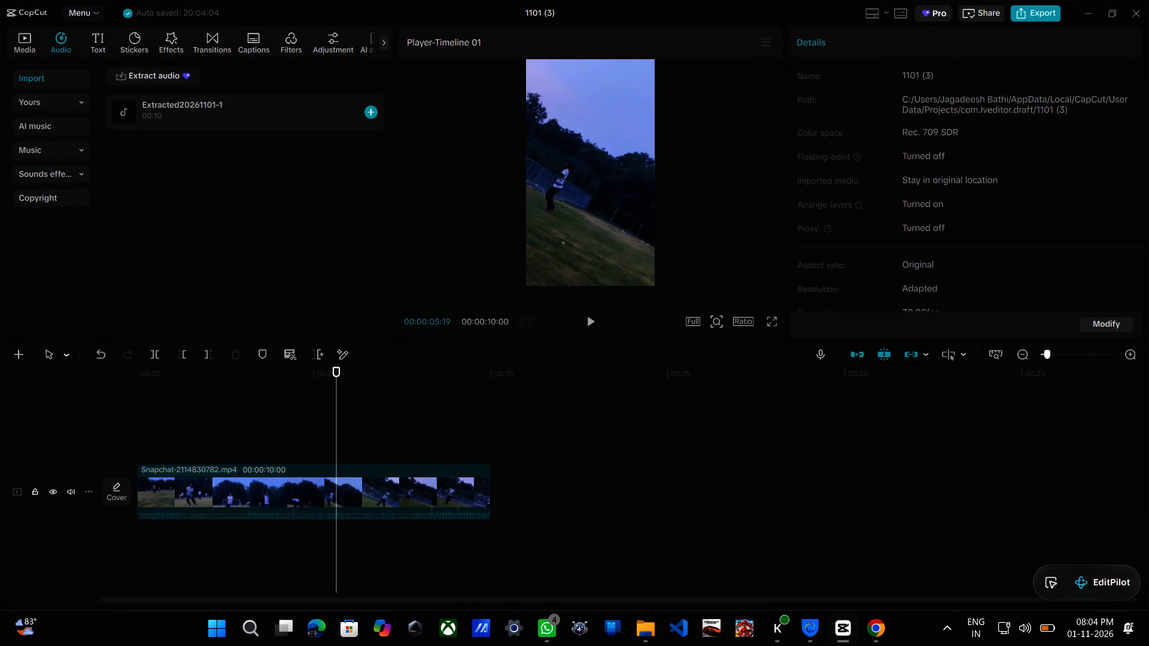
pyautogui.click(129, 106)
pyautogui.doubleClick(129, 106)
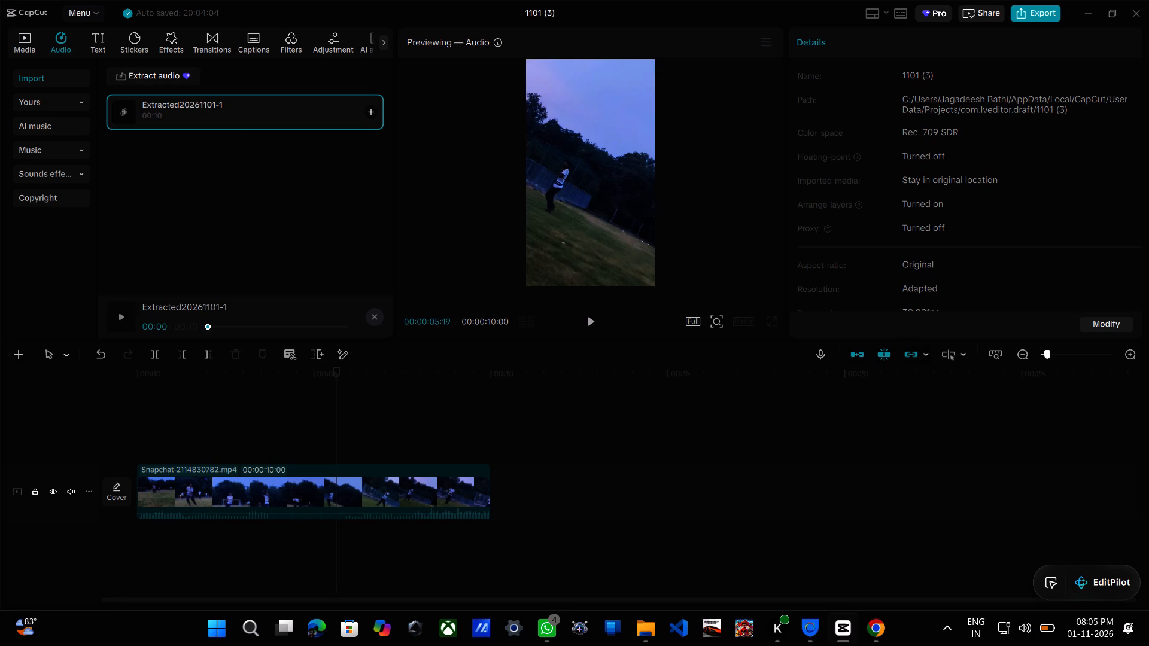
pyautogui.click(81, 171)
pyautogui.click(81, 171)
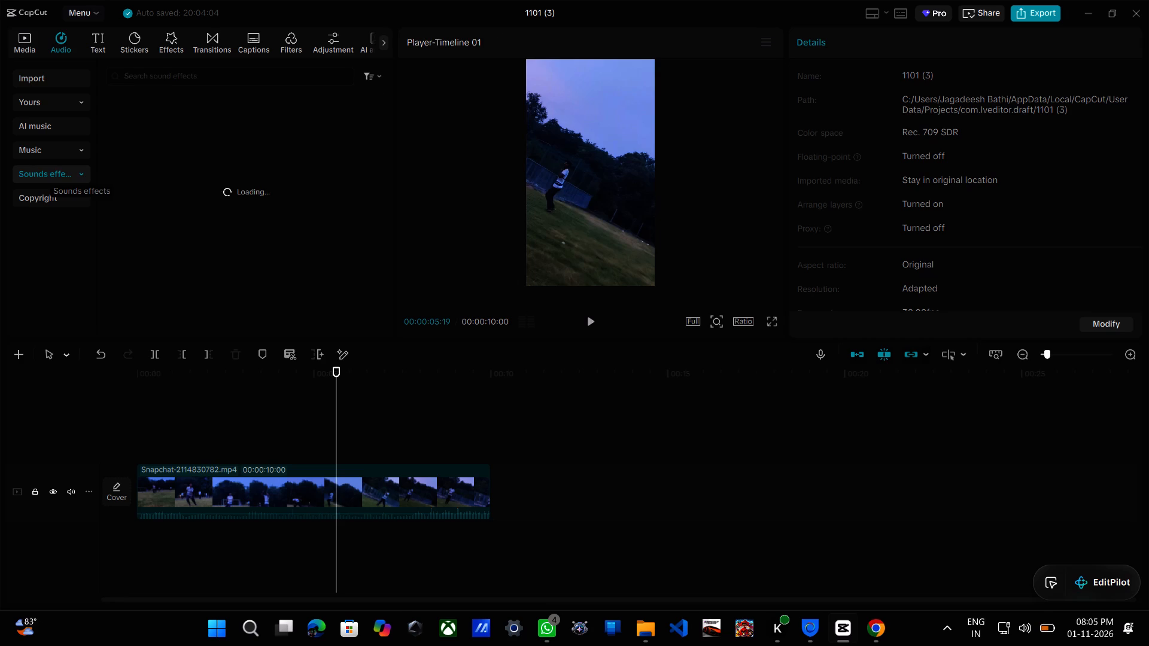
# Import the AudioTranscriberAI "Yes, yes I love you" audio from the reels folder and add it at the timeline's start beneath the Snapchat video.
pyautogui.click(341, 389)
pyautogui.moveTo(341, 389); pyautogui.dragTo(147, 385)
pyautogui.moveTo(147, 385); pyautogui.dragTo(104, 378)
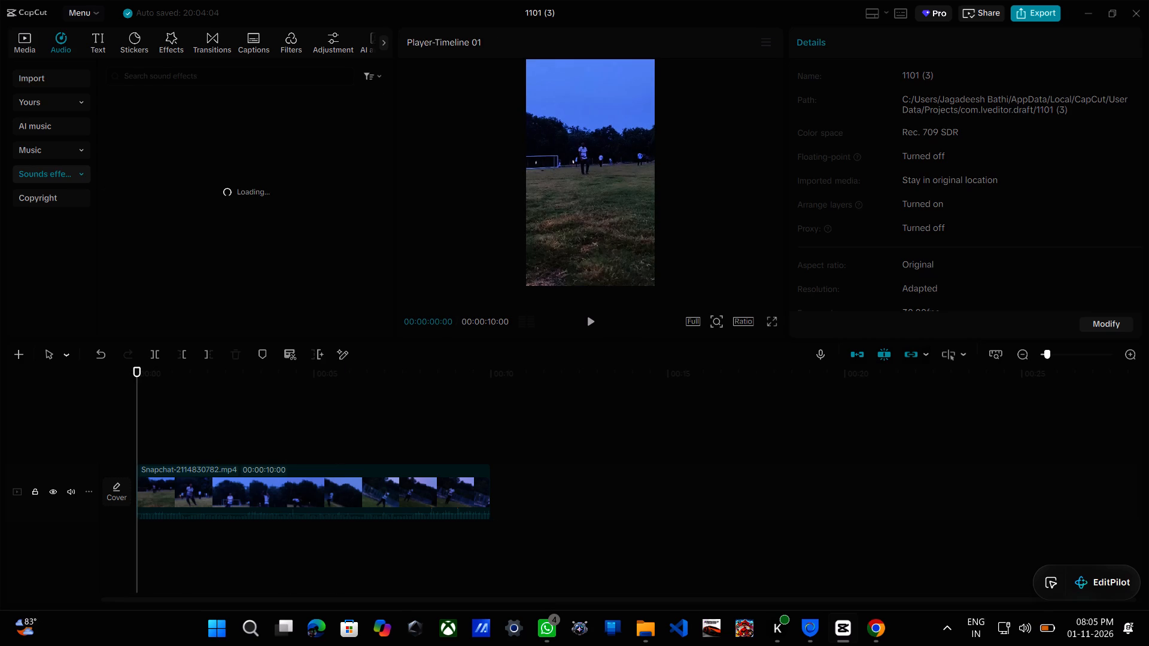
pyautogui.click(79, 73)
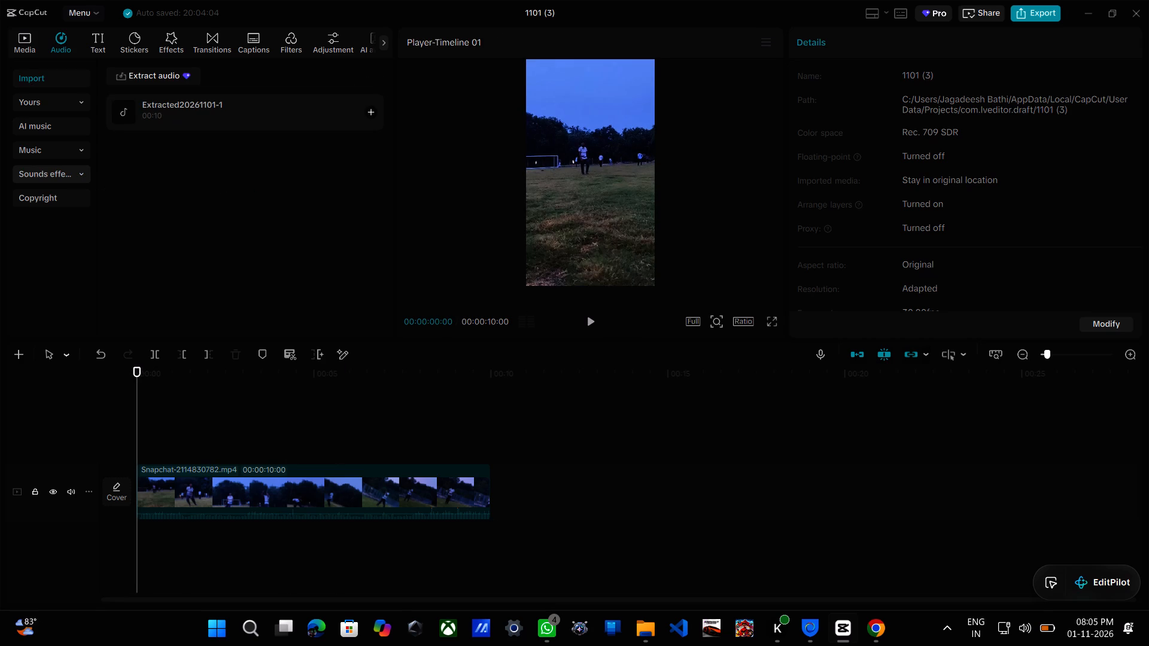
pyautogui.click(58, 41)
pyautogui.doubleClick(22, 36)
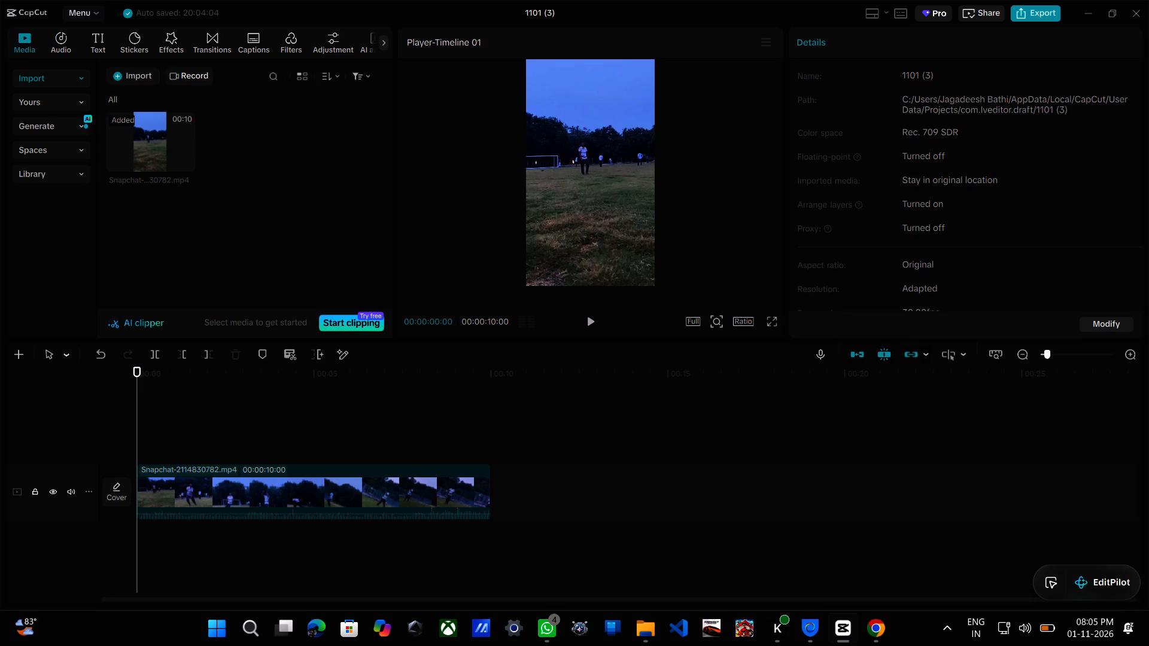
pyautogui.click(135, 74)
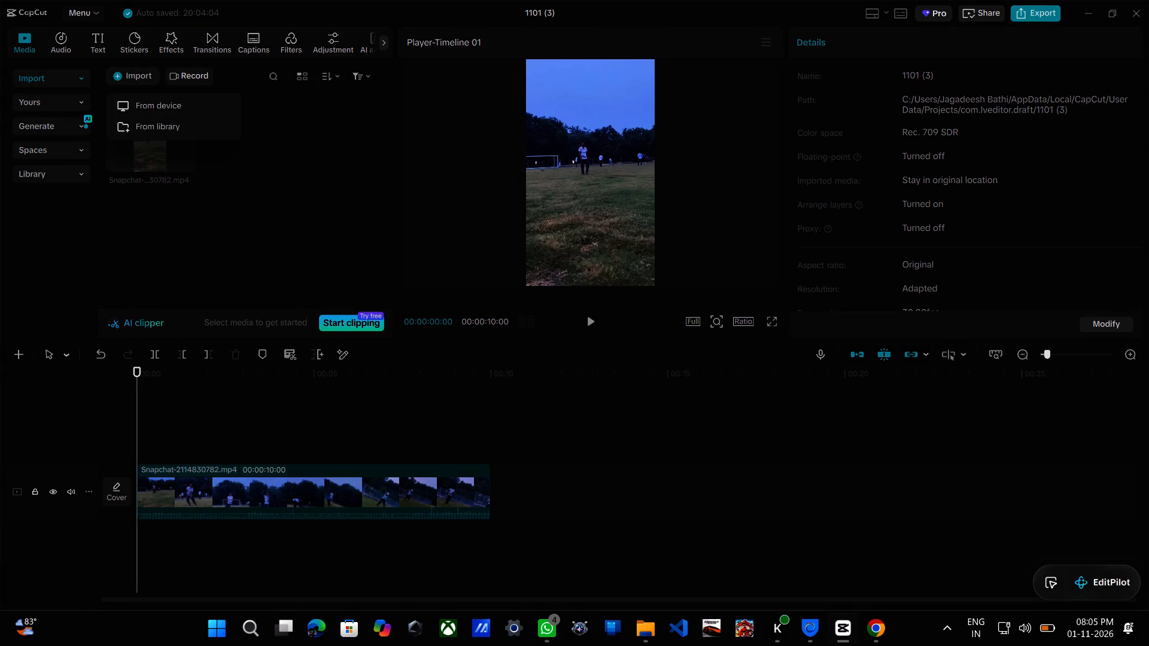
pyautogui.click(188, 98)
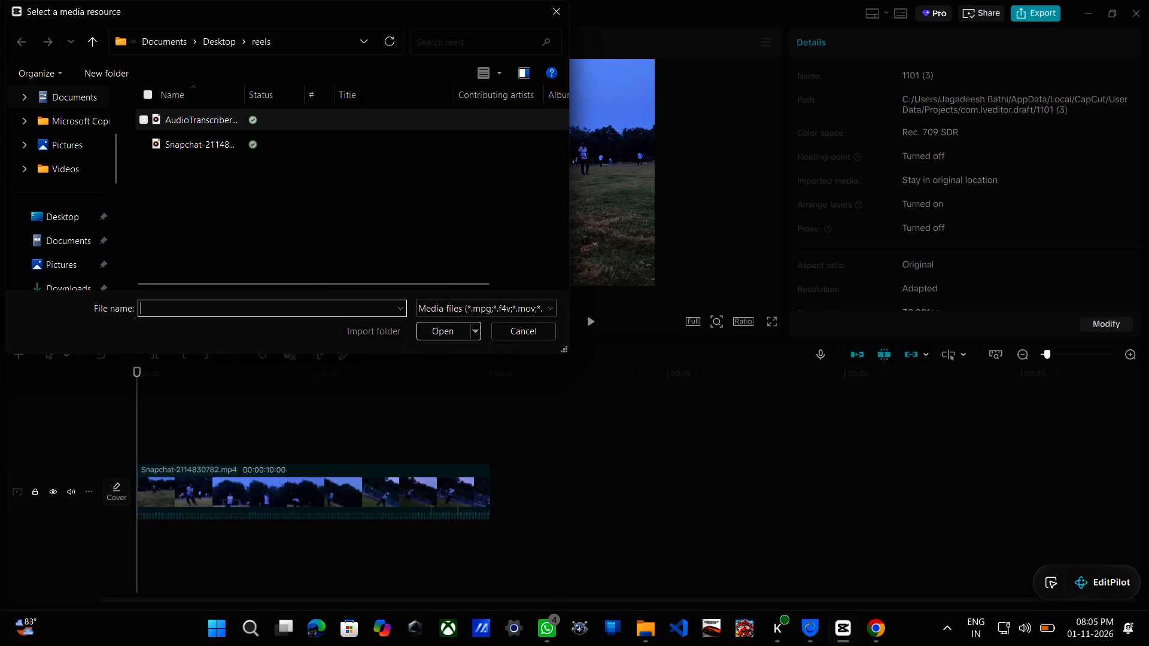
pyautogui.doubleClick(227, 117)
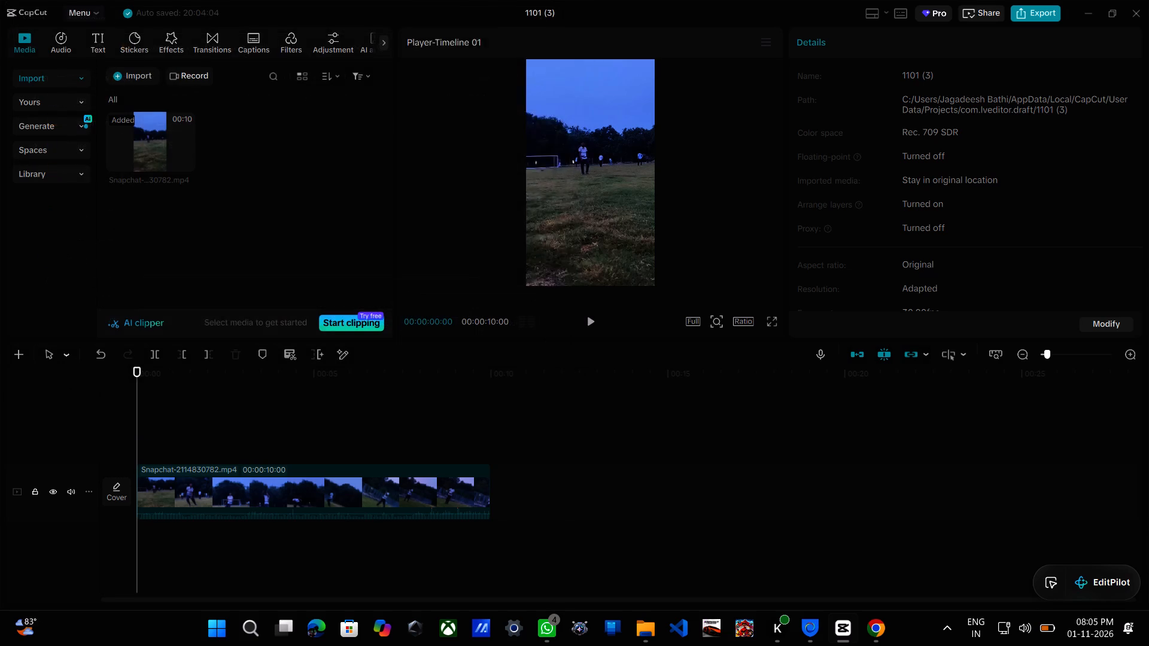
pyautogui.click(284, 163)
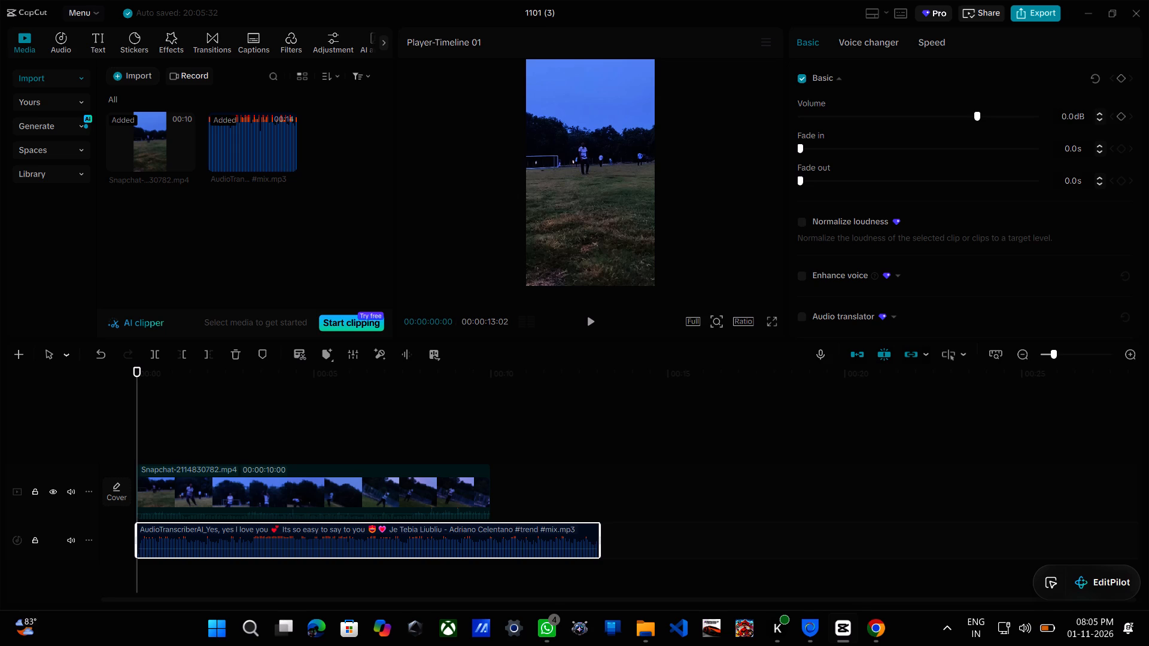
# Play the timeline up to 00:00:03:06 and split the "Yes, yes I love you" audio clip there.
pyautogui.press('space')
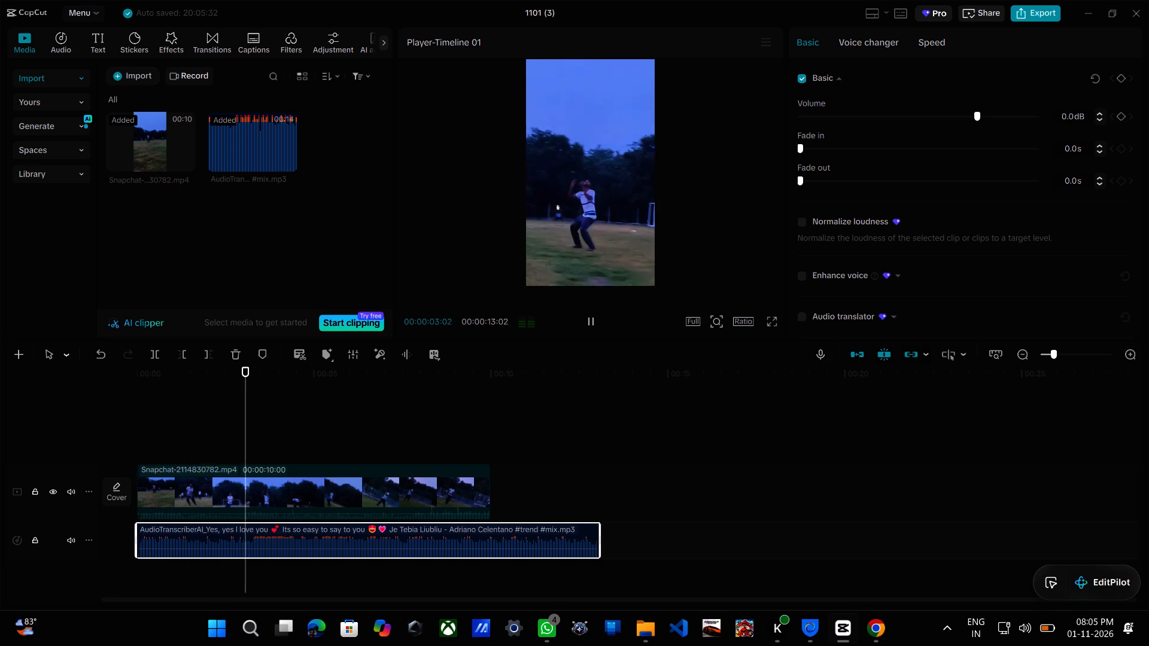
pyautogui.press('space')
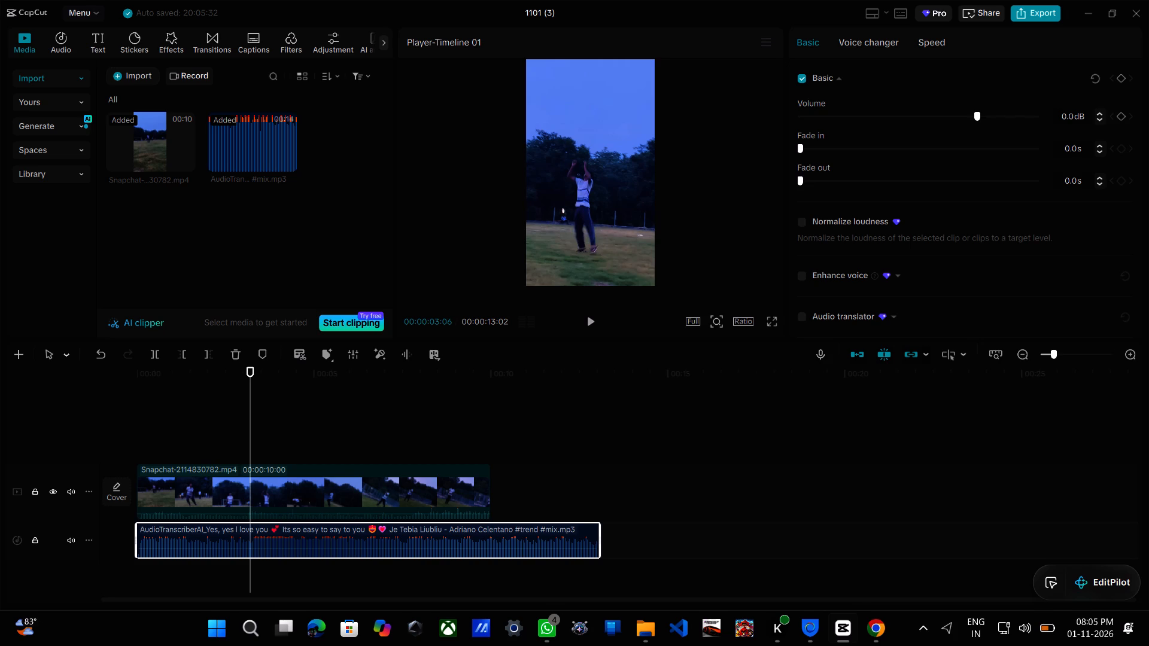
pyautogui.click(158, 353)
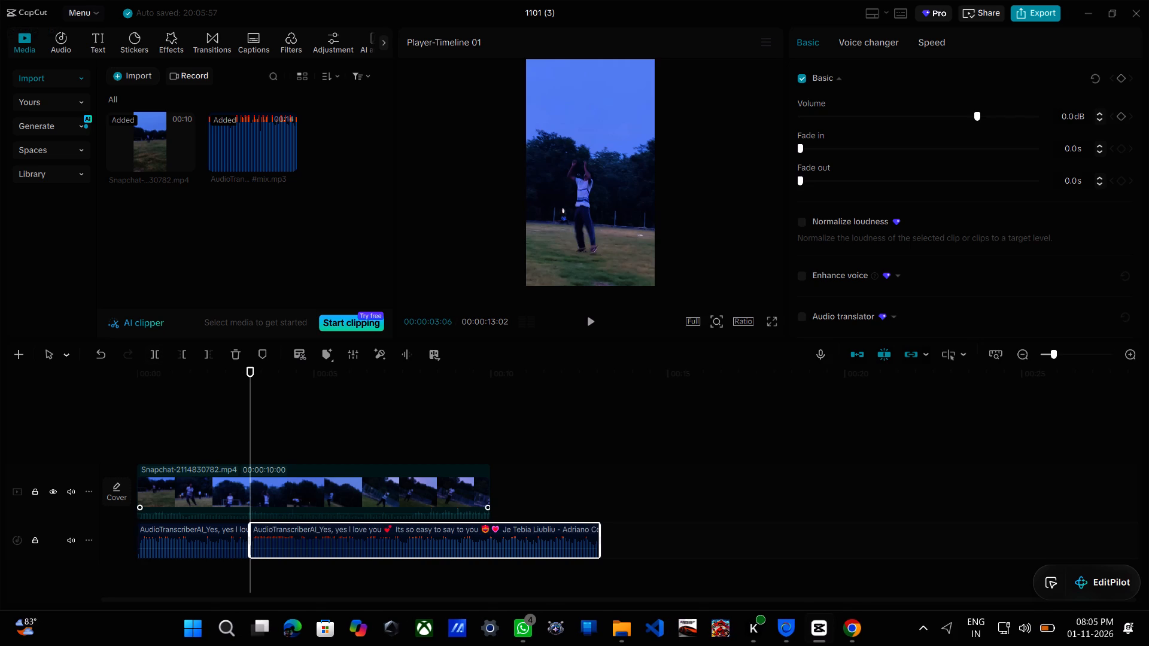
pyautogui.click(310, 553)
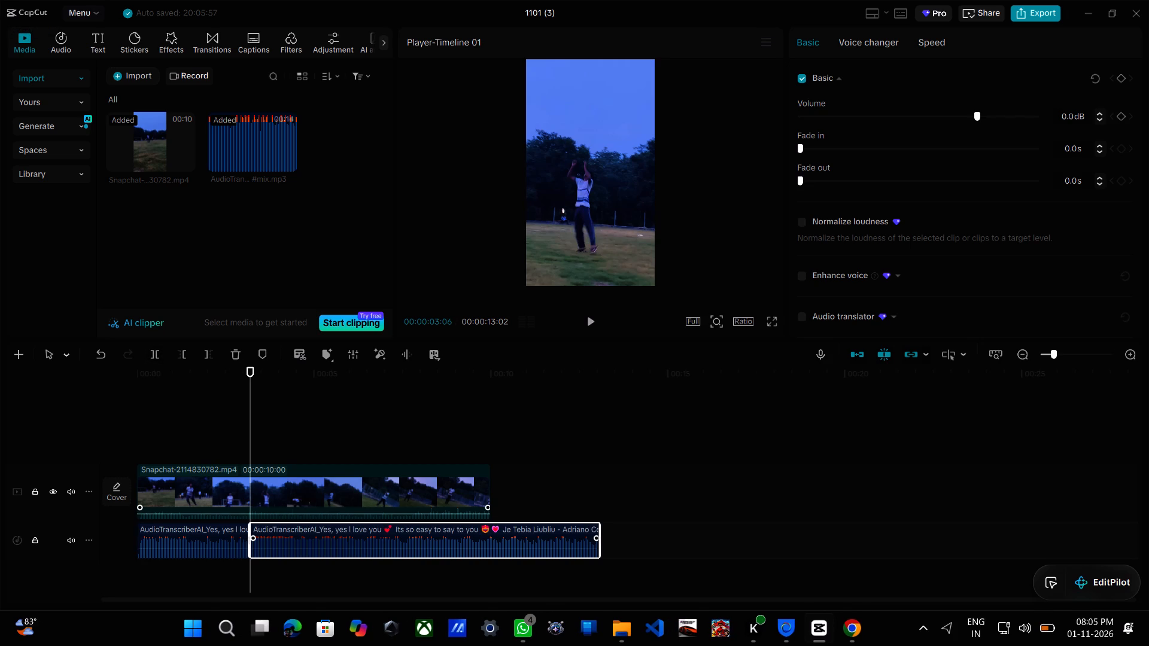
# Split the Snapchat video clip at 00:00:03:06 as well.
pyautogui.click(389, 479)
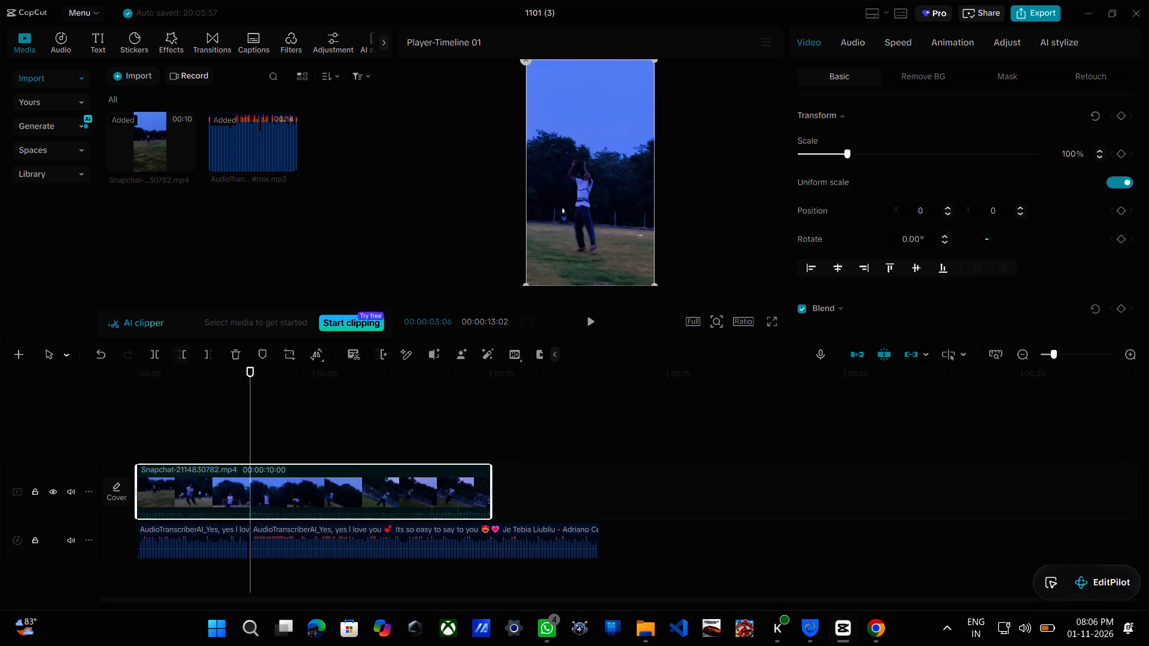
pyautogui.click(160, 349)
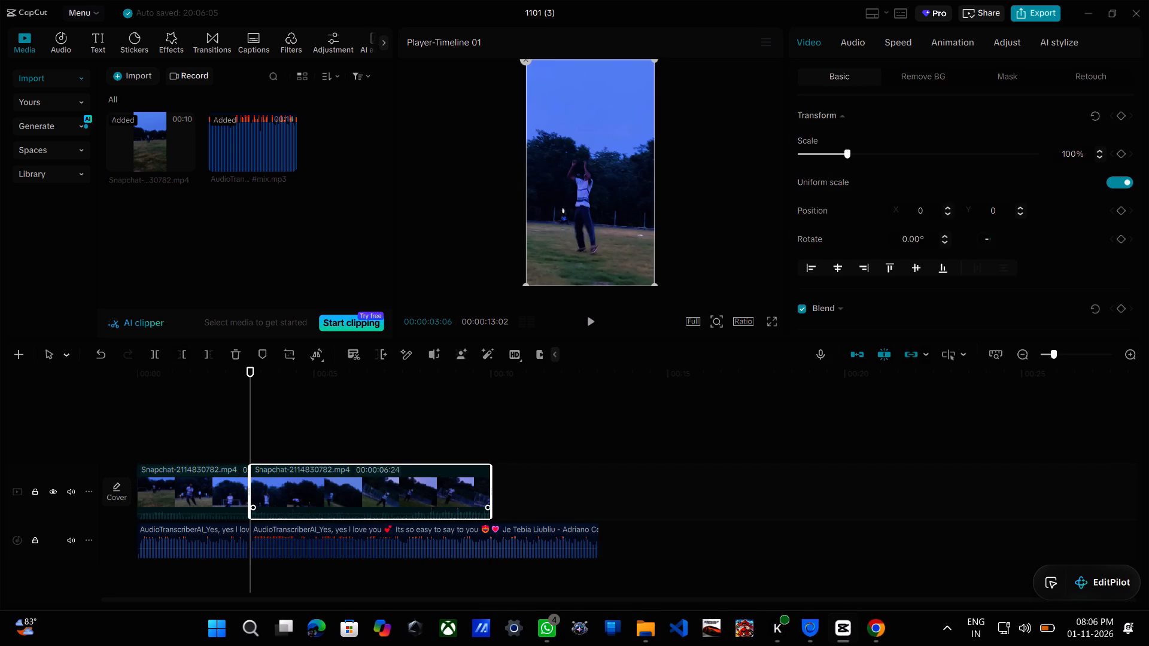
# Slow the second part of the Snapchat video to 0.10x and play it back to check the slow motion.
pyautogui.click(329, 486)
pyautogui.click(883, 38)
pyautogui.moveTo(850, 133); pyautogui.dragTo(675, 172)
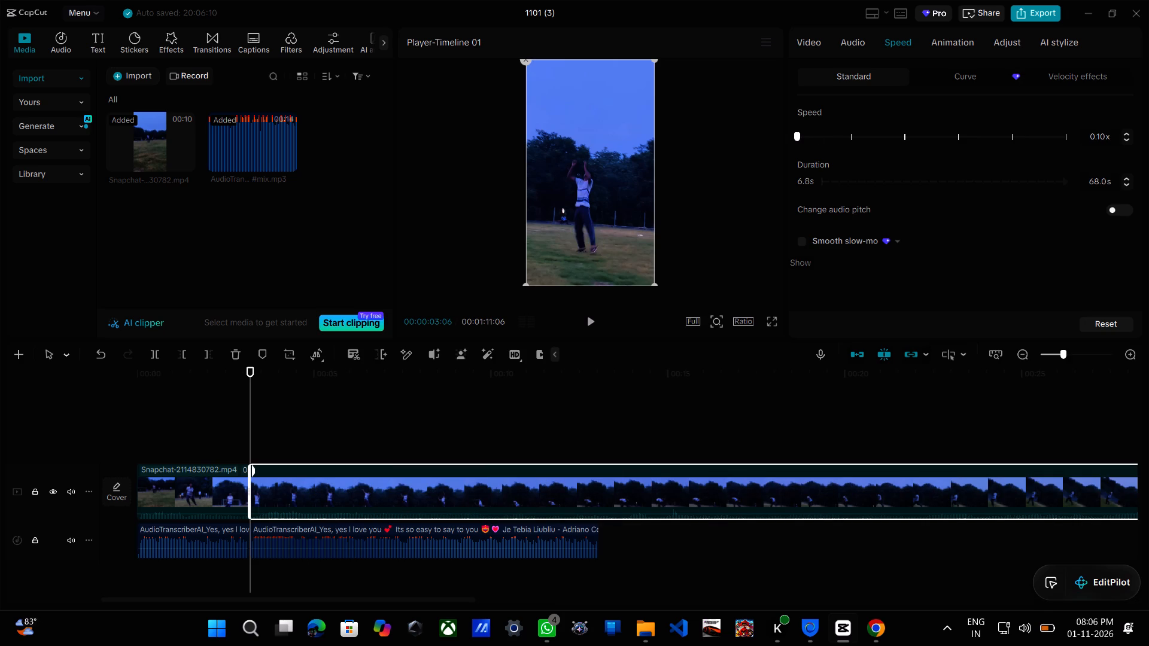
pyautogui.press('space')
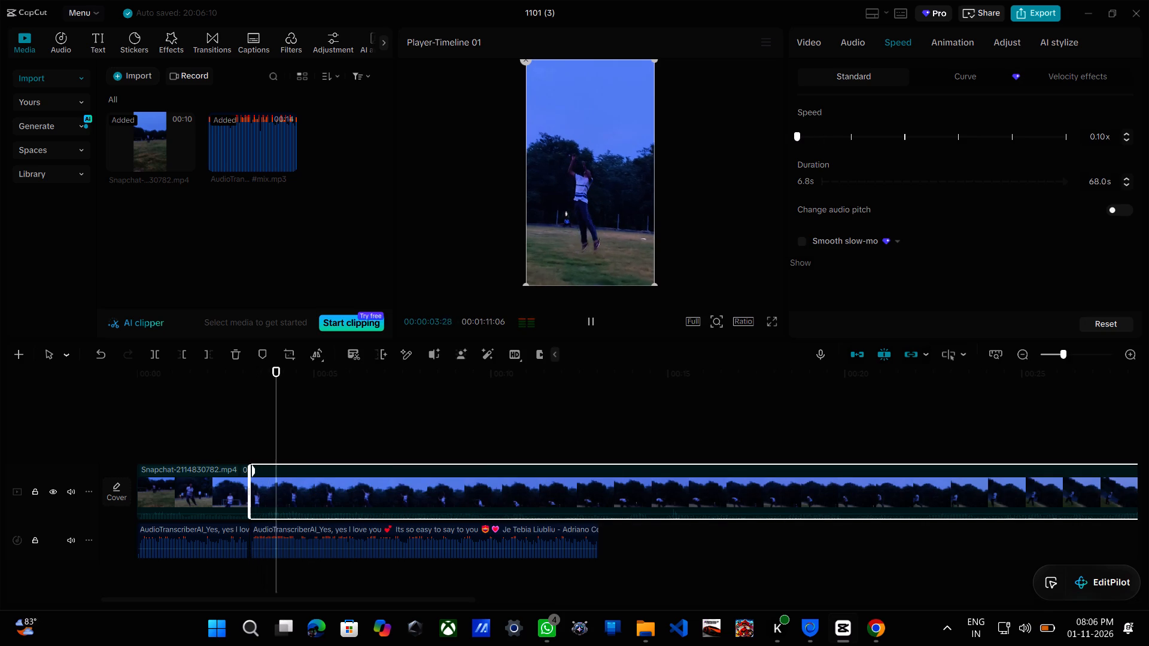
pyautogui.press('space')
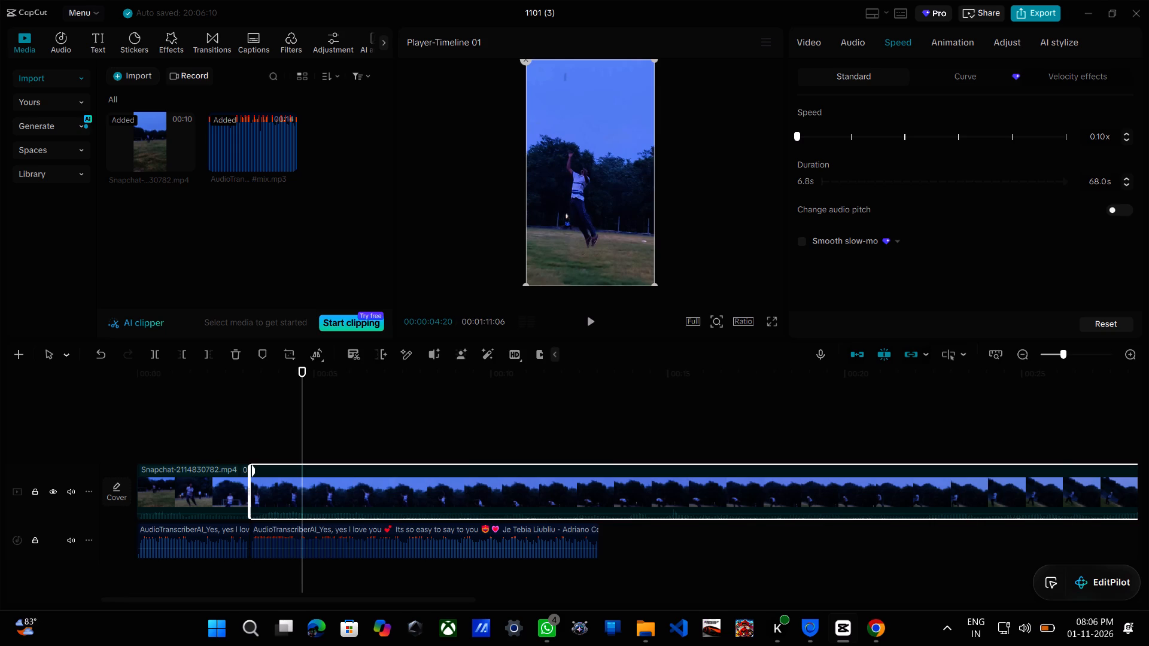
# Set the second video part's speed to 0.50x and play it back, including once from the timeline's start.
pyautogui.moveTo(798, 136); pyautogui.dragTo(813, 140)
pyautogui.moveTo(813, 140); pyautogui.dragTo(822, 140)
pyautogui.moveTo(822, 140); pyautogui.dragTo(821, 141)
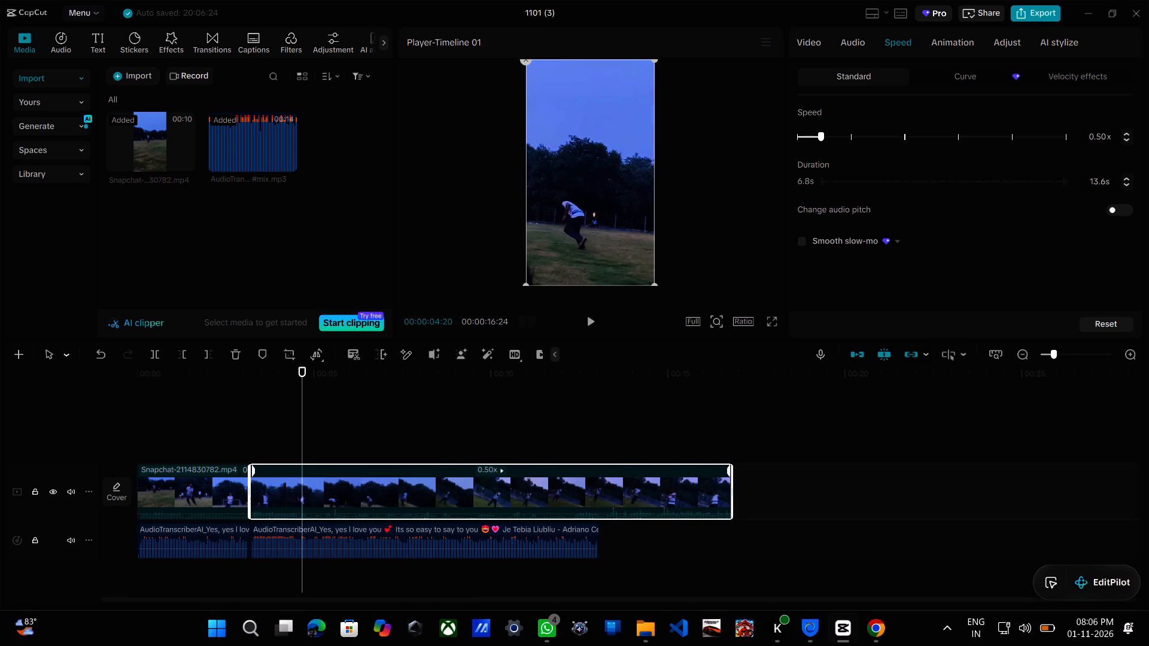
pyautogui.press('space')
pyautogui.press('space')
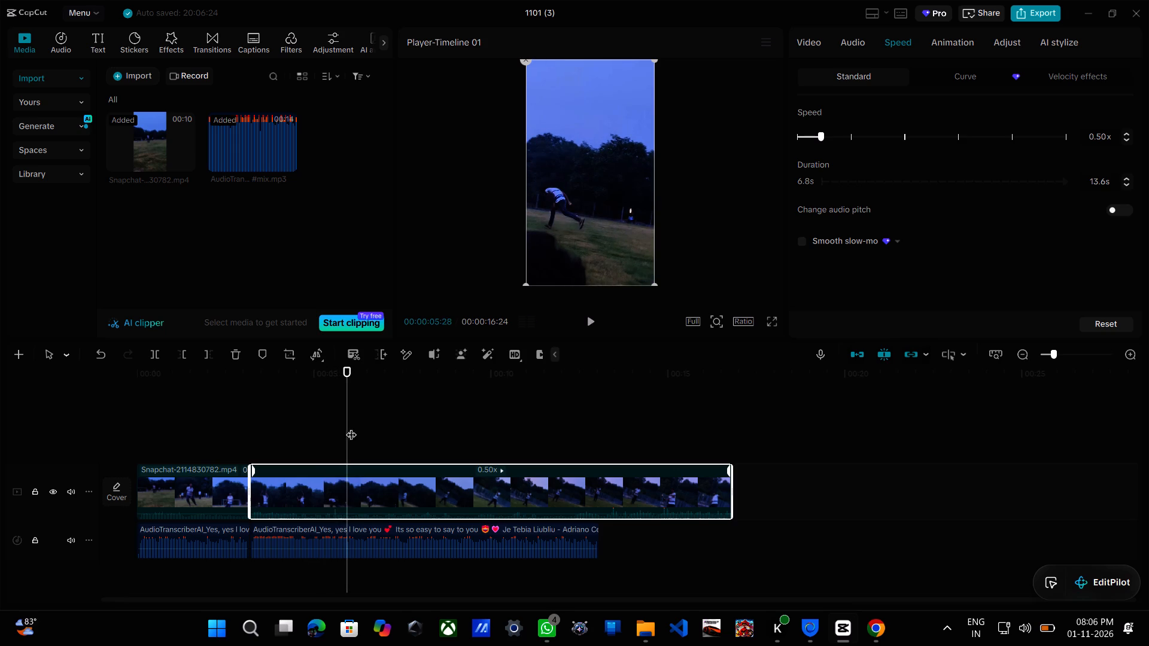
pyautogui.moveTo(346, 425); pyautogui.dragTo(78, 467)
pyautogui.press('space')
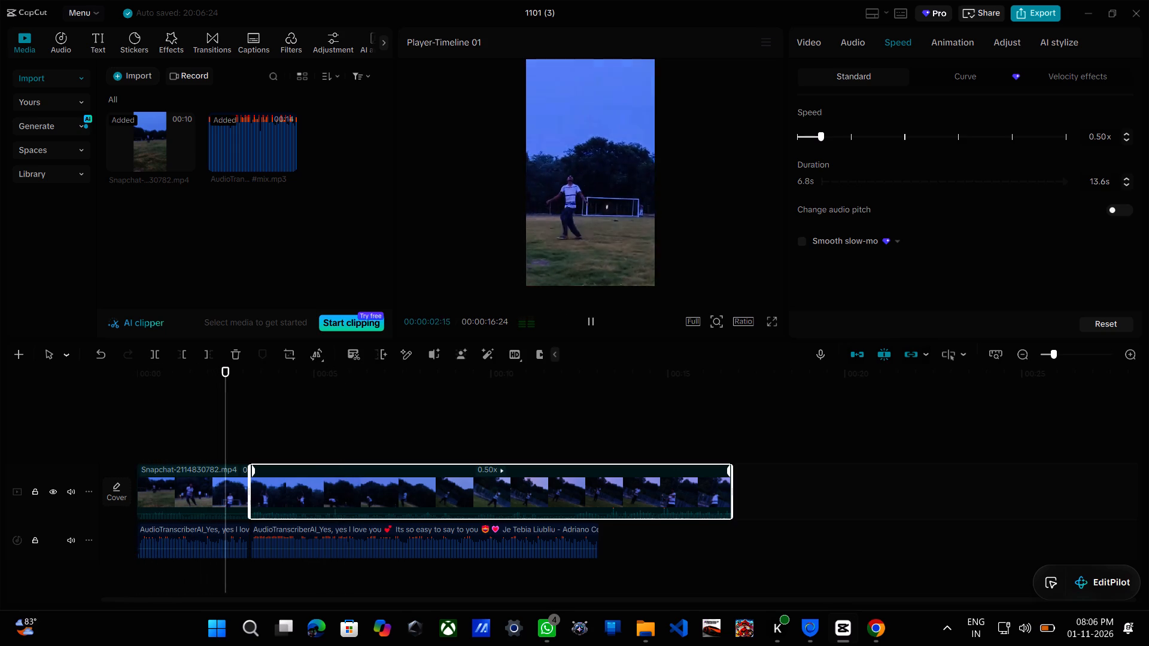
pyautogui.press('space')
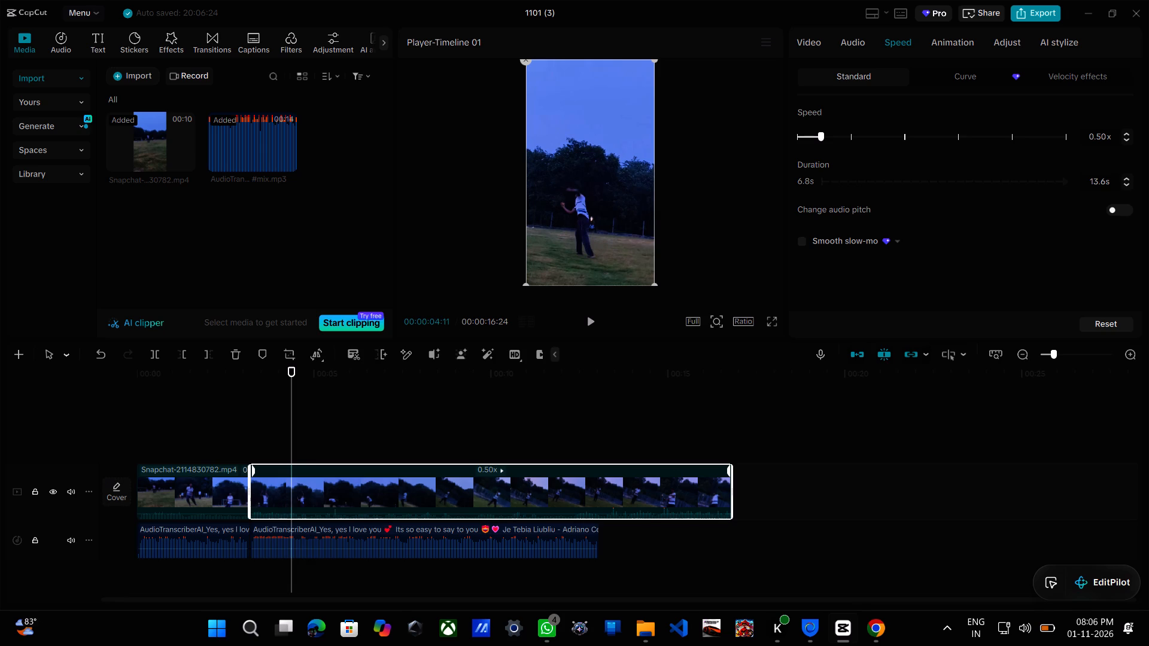
# Set the second video part's speed to 0.33x and play the slow motion to check it.
pyautogui.moveTo(822, 134); pyautogui.dragTo(811, 139)
pyautogui.press('space')
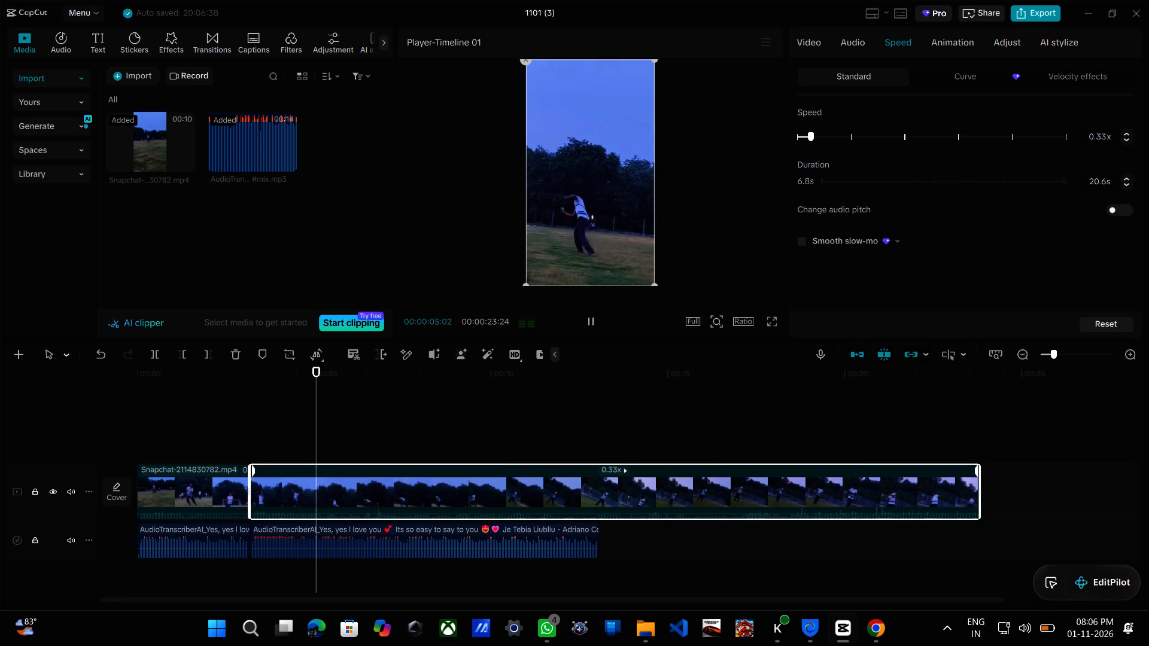
# Set the second video part's speed to 0.10x and turn on Smooth slow-mo with Frame blending.
pyautogui.press('space')
pyautogui.moveTo(321, 441); pyautogui.dragTo(71, 483)
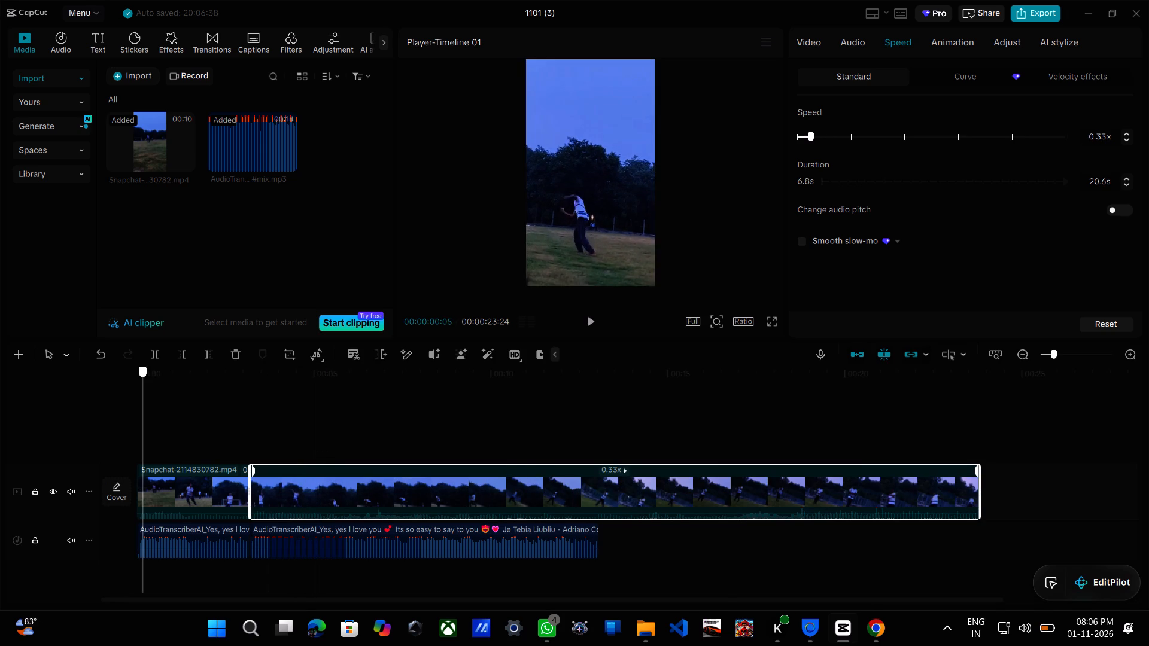
pyautogui.moveTo(810, 131); pyautogui.dragTo(628, 203)
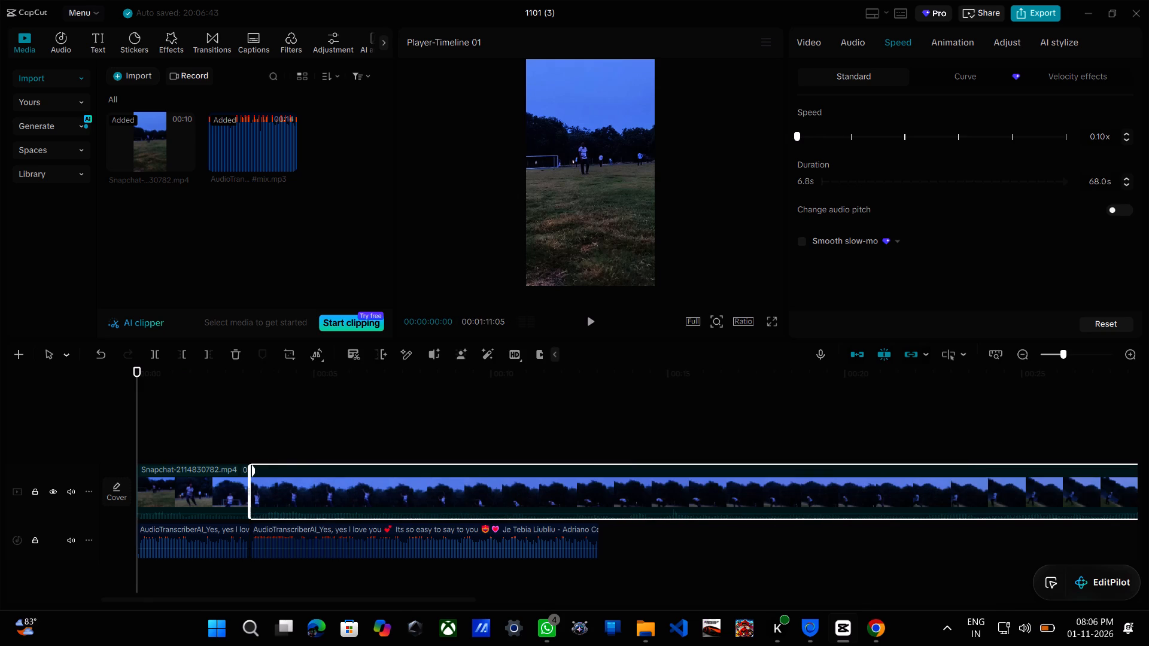
pyautogui.click(799, 243)
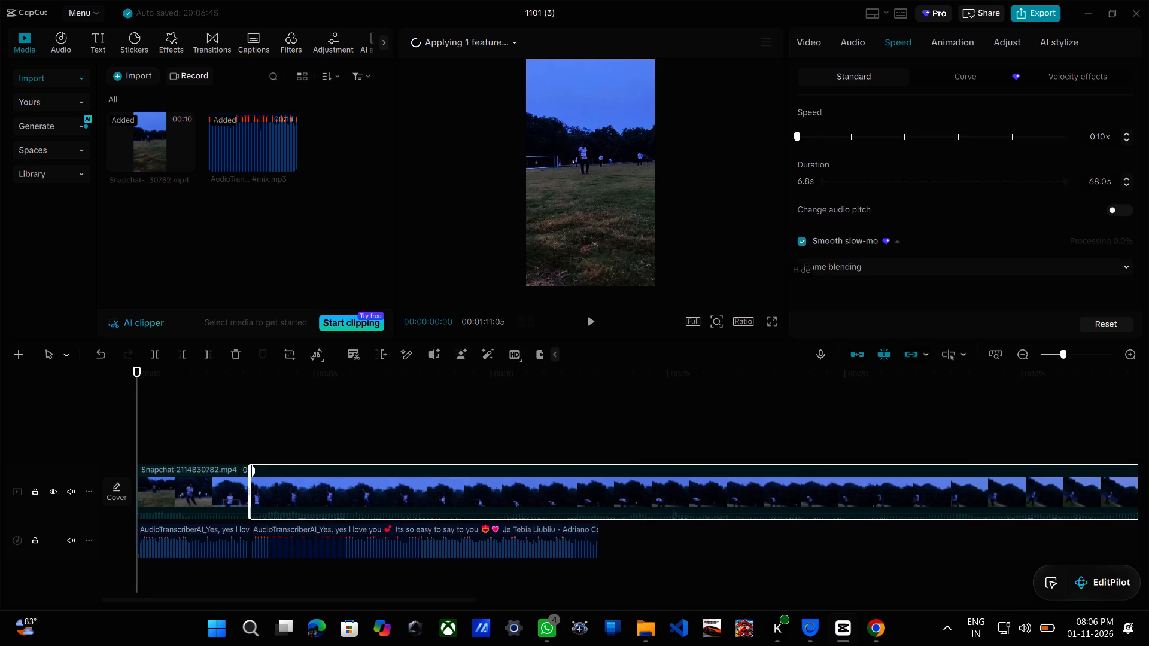
pyautogui.click(834, 266)
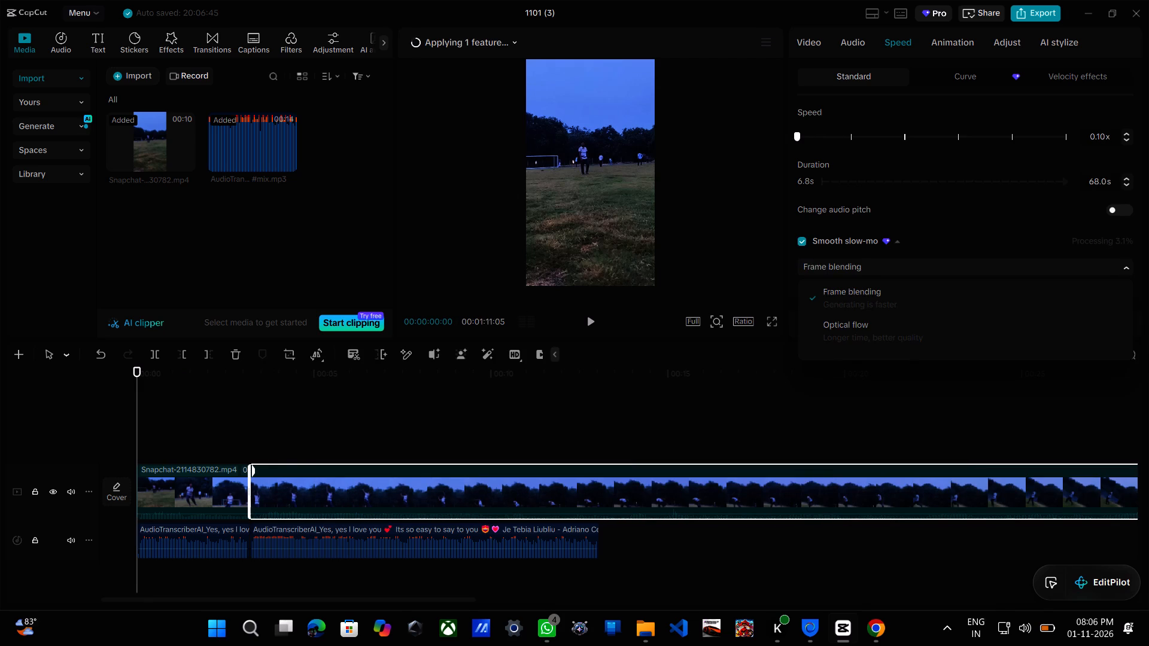
pyautogui.click(834, 266)
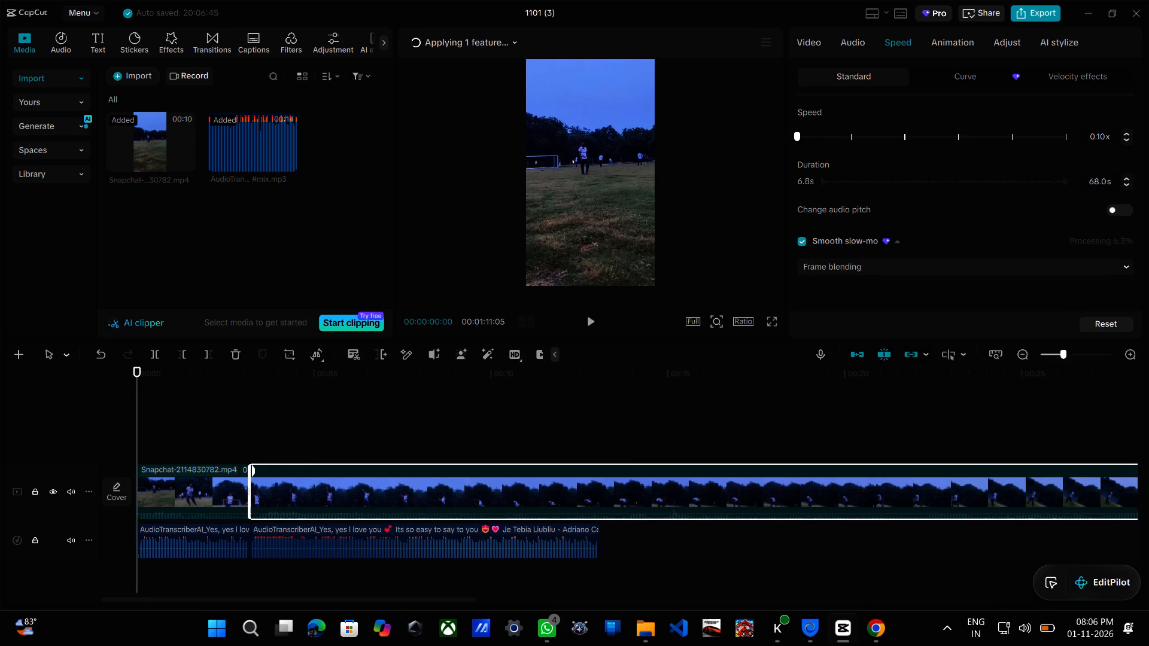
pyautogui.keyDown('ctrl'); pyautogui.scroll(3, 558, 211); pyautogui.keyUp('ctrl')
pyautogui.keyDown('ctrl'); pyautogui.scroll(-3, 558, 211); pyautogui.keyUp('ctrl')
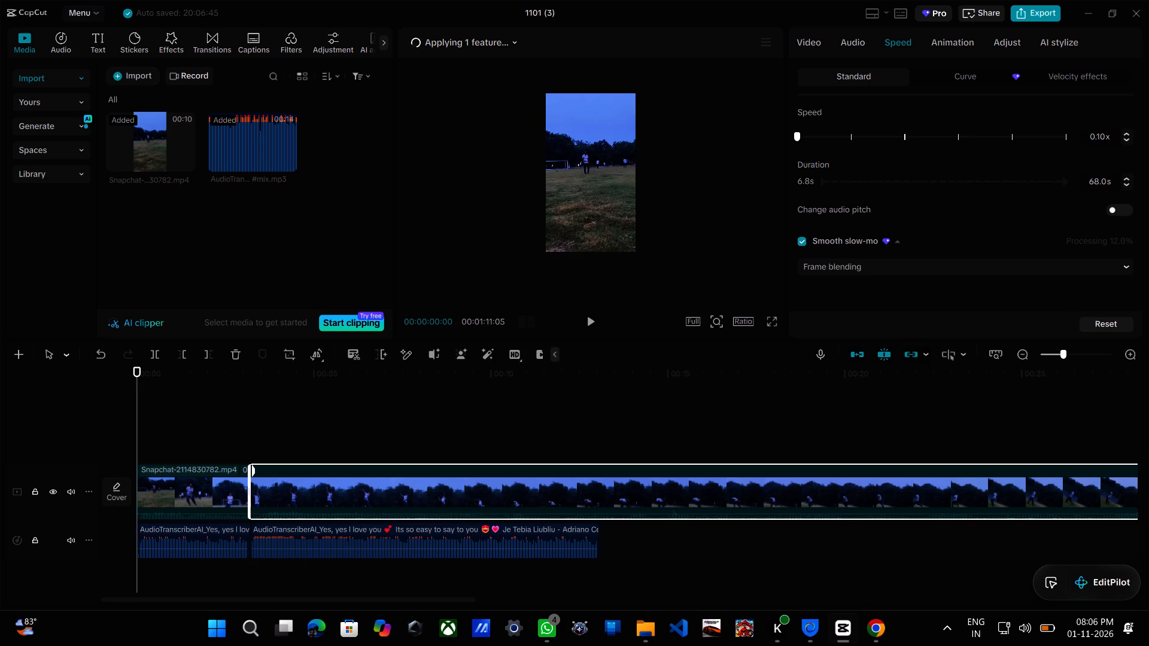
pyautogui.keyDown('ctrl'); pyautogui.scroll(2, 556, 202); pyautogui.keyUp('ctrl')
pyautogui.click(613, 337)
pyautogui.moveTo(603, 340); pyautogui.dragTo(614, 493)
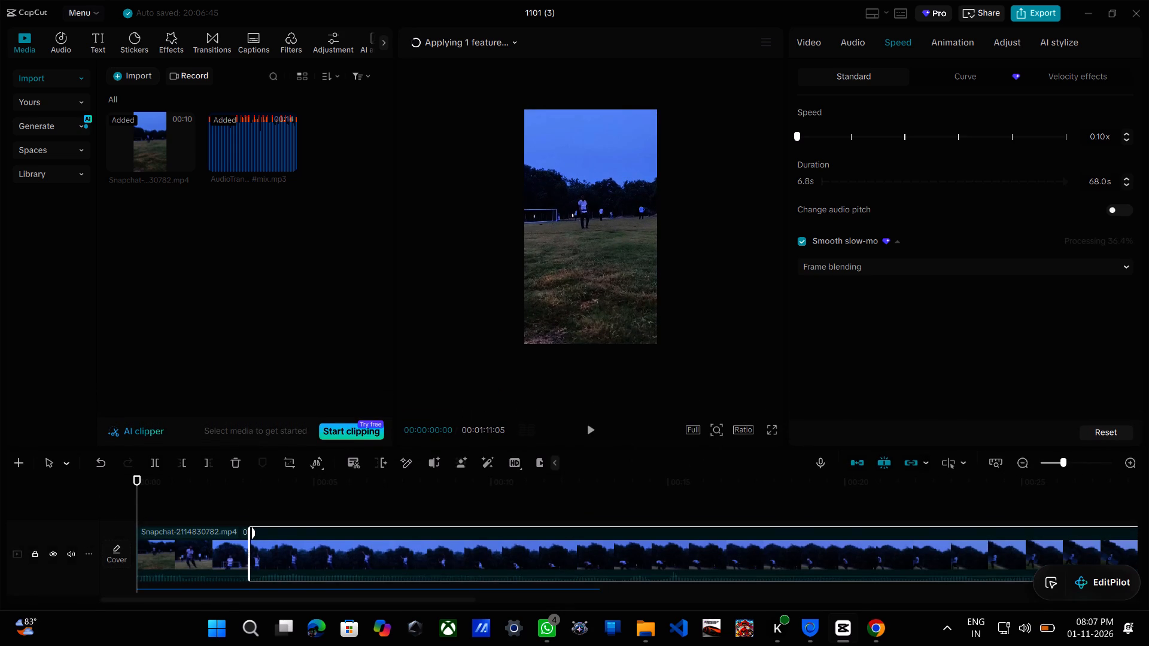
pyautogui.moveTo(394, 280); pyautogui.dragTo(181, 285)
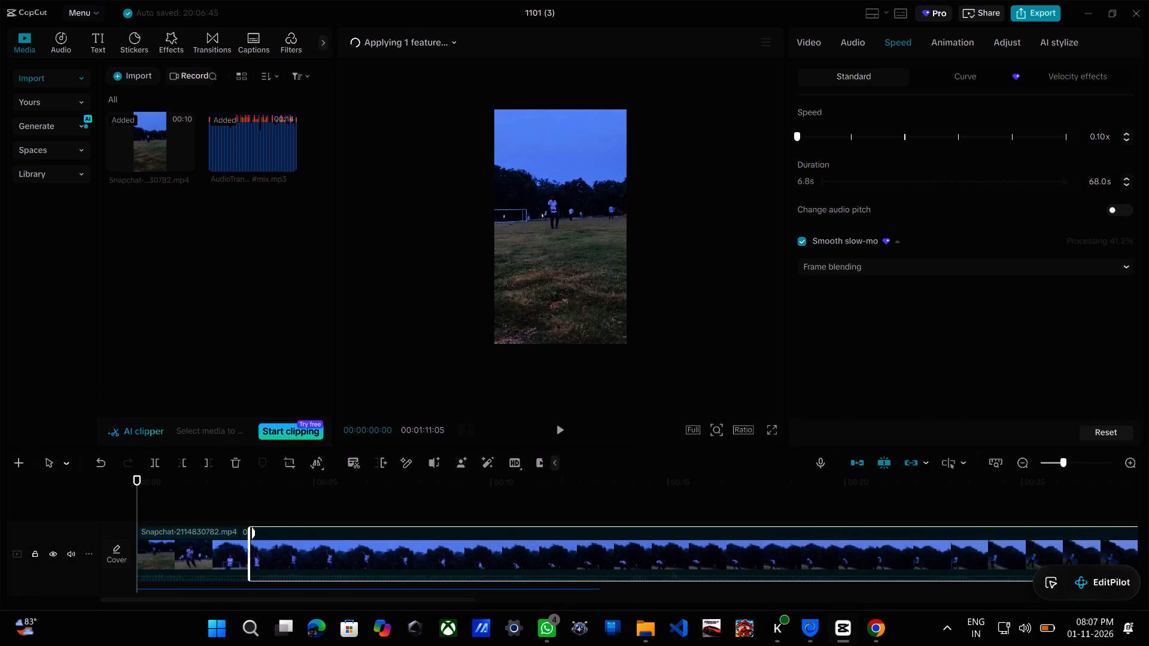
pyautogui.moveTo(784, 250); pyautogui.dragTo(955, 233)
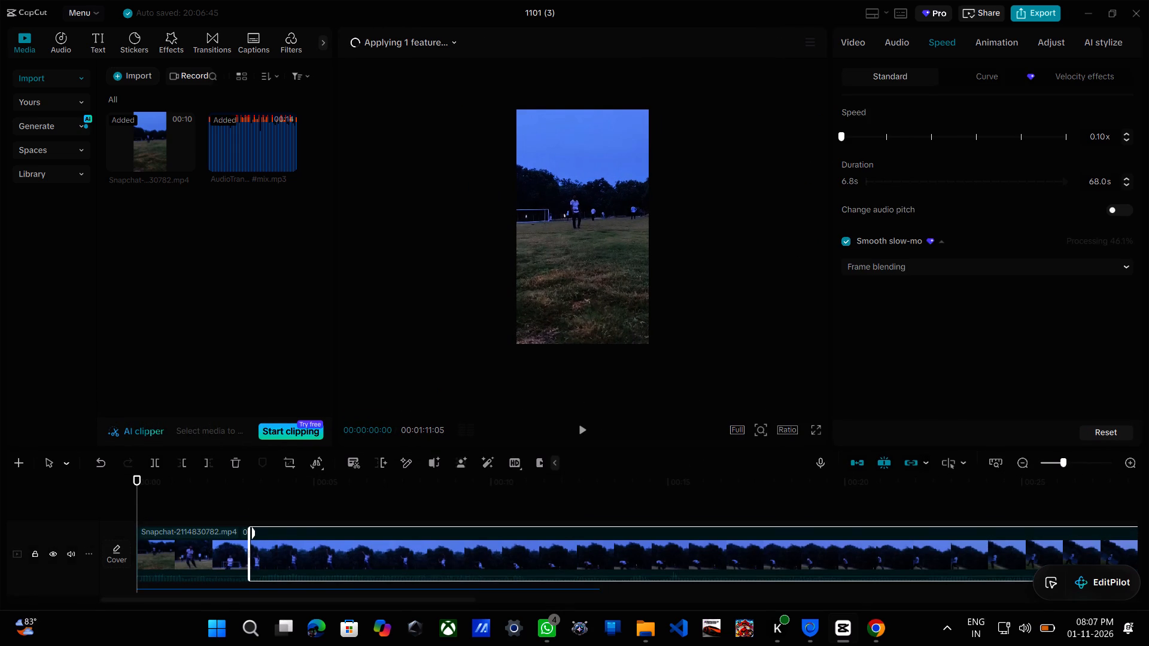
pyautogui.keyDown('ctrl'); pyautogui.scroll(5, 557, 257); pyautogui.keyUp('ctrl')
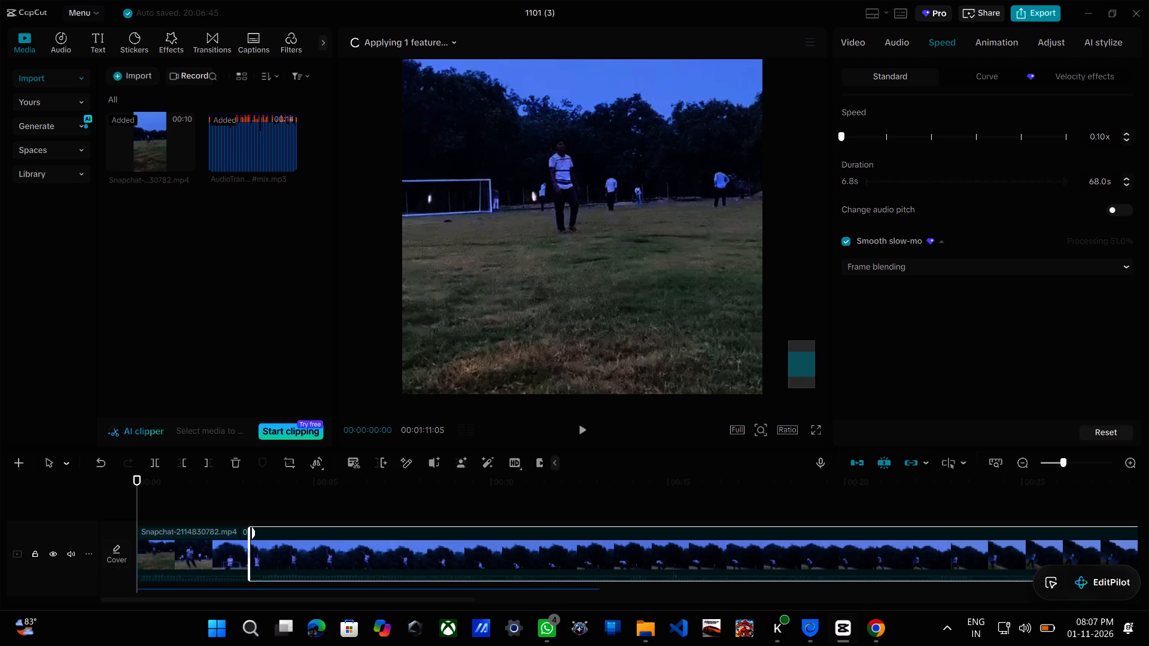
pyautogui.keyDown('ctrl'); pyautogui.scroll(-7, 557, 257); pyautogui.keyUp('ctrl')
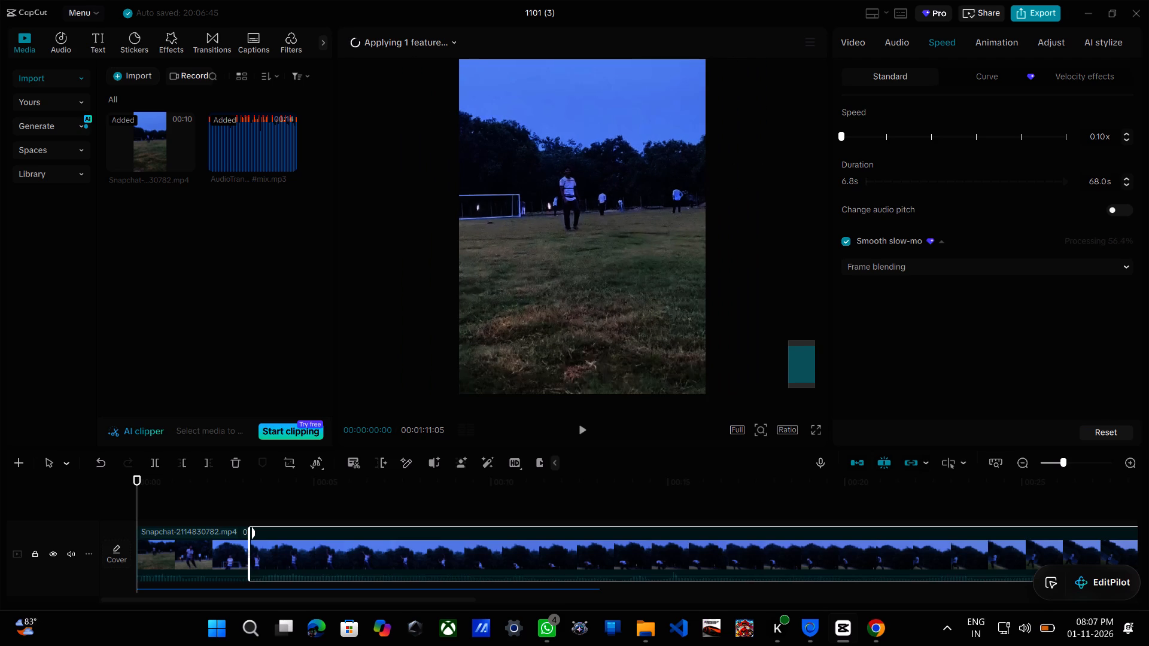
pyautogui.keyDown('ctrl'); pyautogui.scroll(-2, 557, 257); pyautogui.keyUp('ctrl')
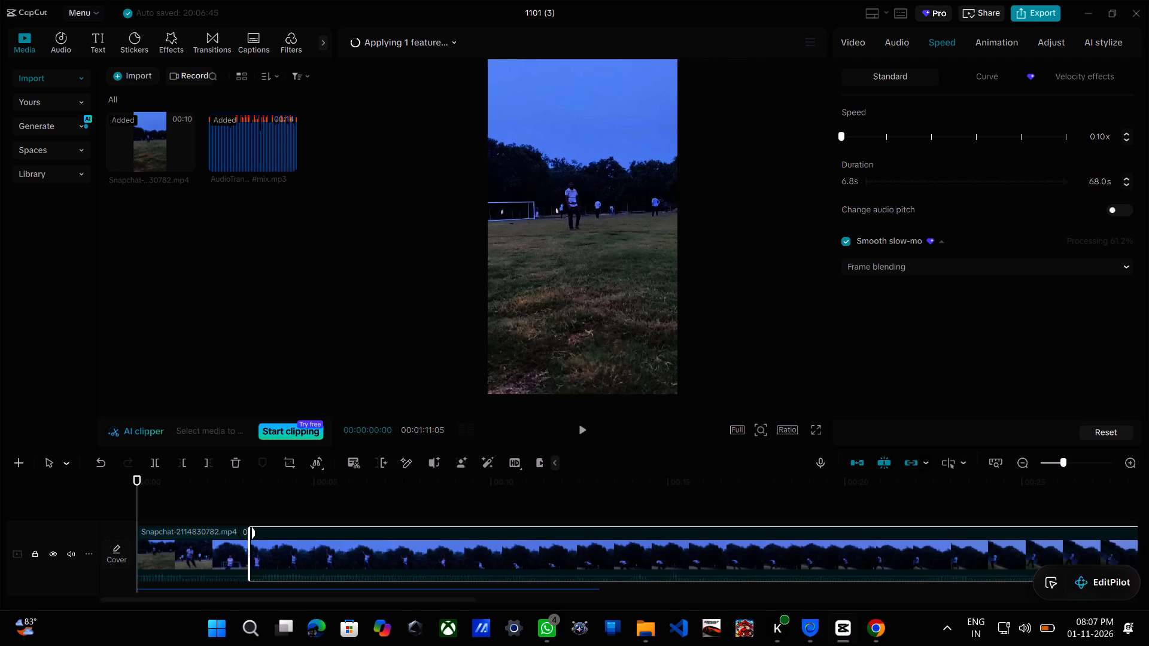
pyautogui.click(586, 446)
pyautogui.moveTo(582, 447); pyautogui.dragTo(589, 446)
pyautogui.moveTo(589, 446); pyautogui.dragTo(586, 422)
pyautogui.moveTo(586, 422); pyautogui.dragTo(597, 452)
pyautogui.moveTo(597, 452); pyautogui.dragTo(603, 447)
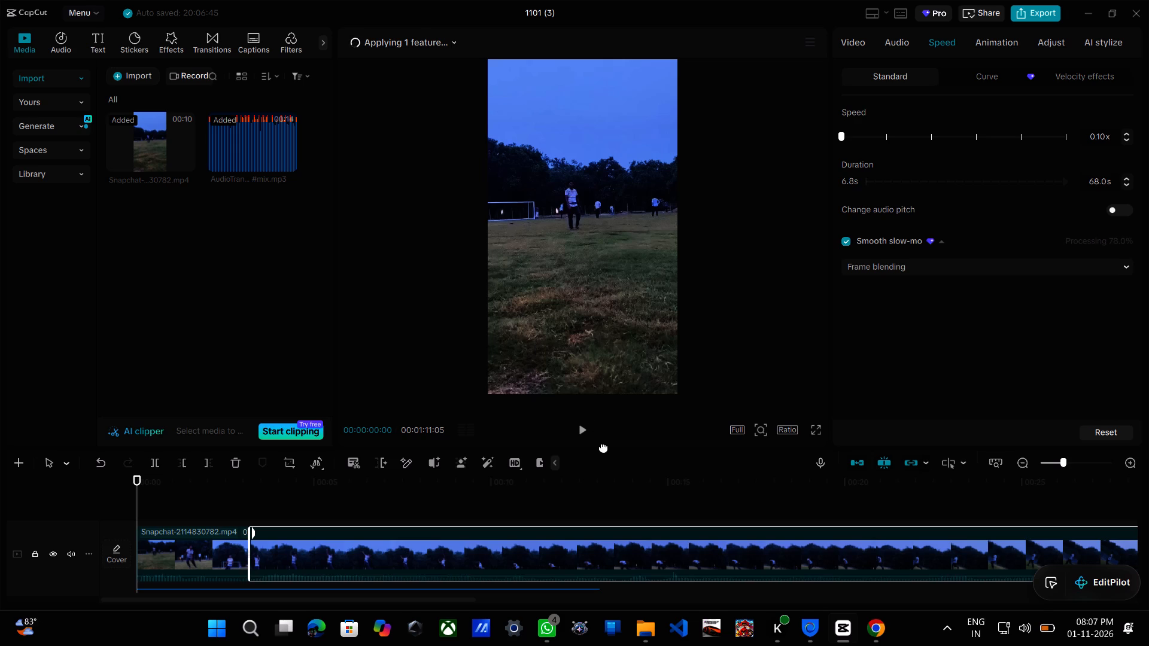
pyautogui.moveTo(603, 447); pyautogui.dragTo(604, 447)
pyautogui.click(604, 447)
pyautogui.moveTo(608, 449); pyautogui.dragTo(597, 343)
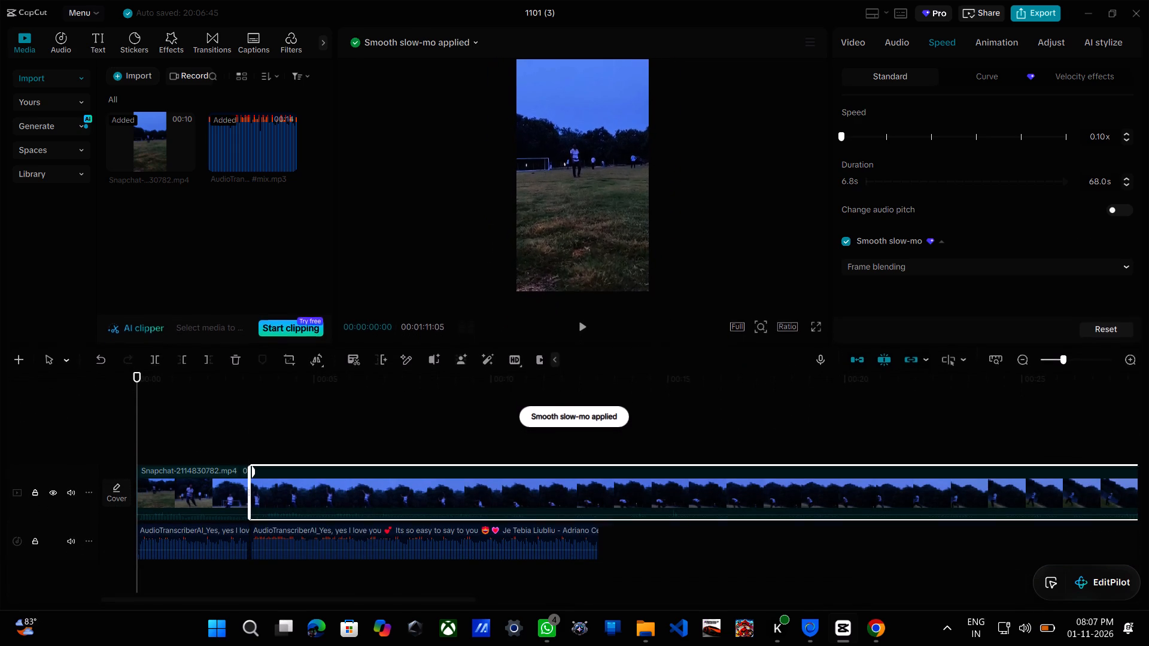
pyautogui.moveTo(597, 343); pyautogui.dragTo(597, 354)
# Play the smoothed slow motion, then split the video at the audio's end, 00:00:13:02, and delete the remaining part.
pyautogui.click(369, 499)
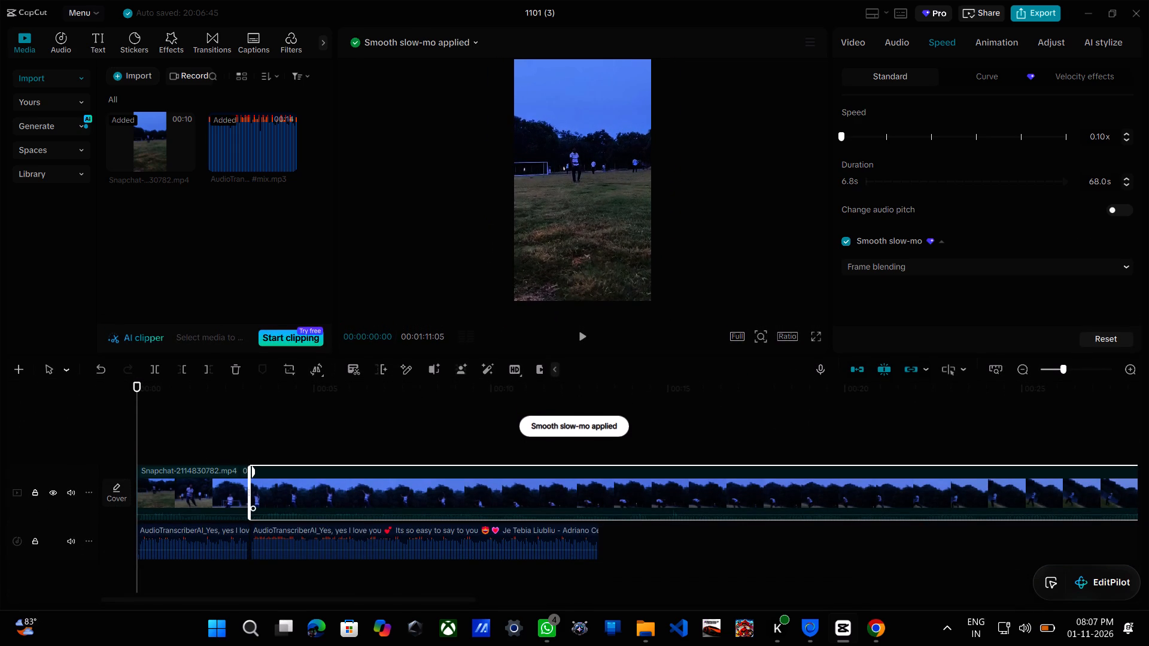
pyautogui.press('space')
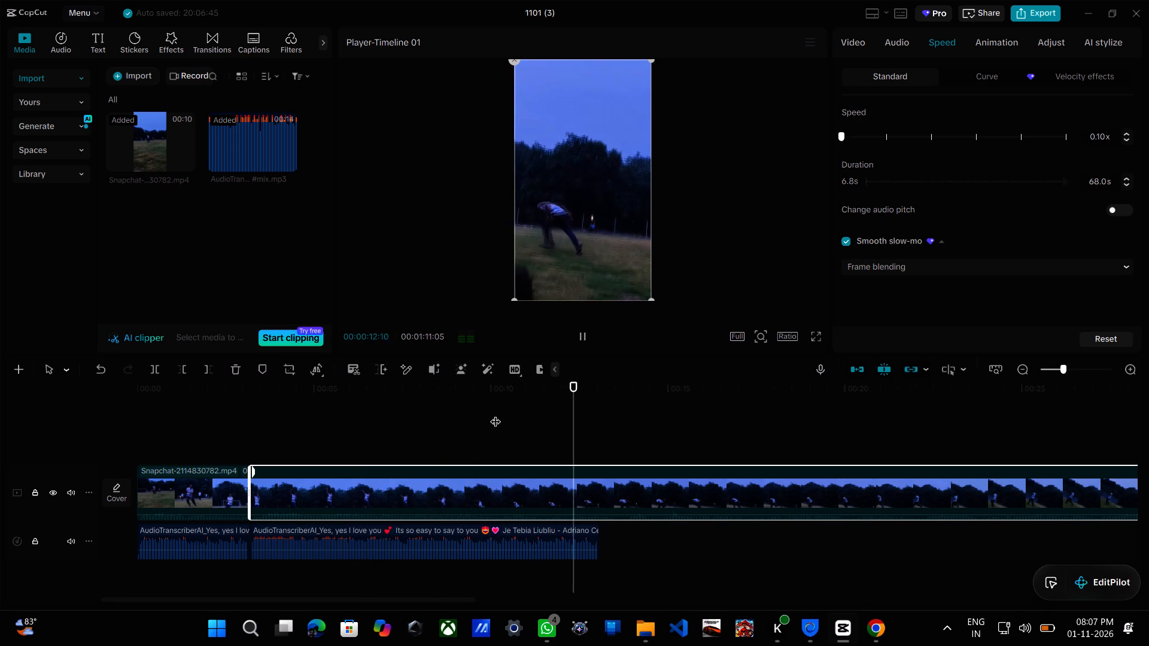
pyautogui.press('space')
pyautogui.press('space')
pyautogui.press('space')
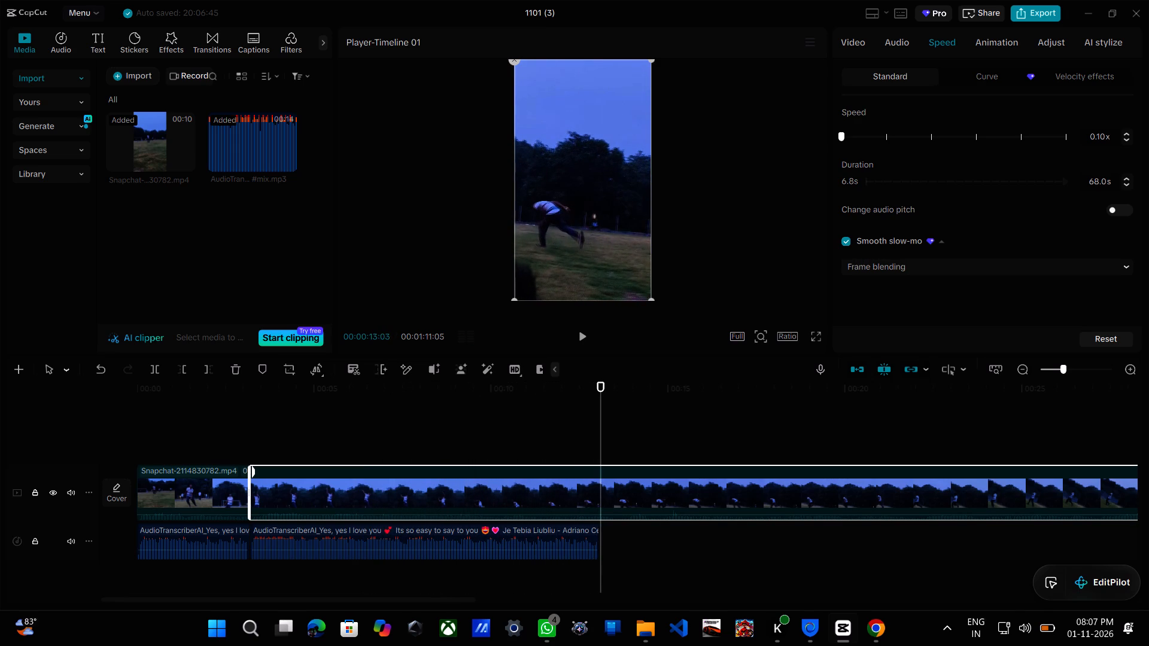
pyautogui.click(601, 442)
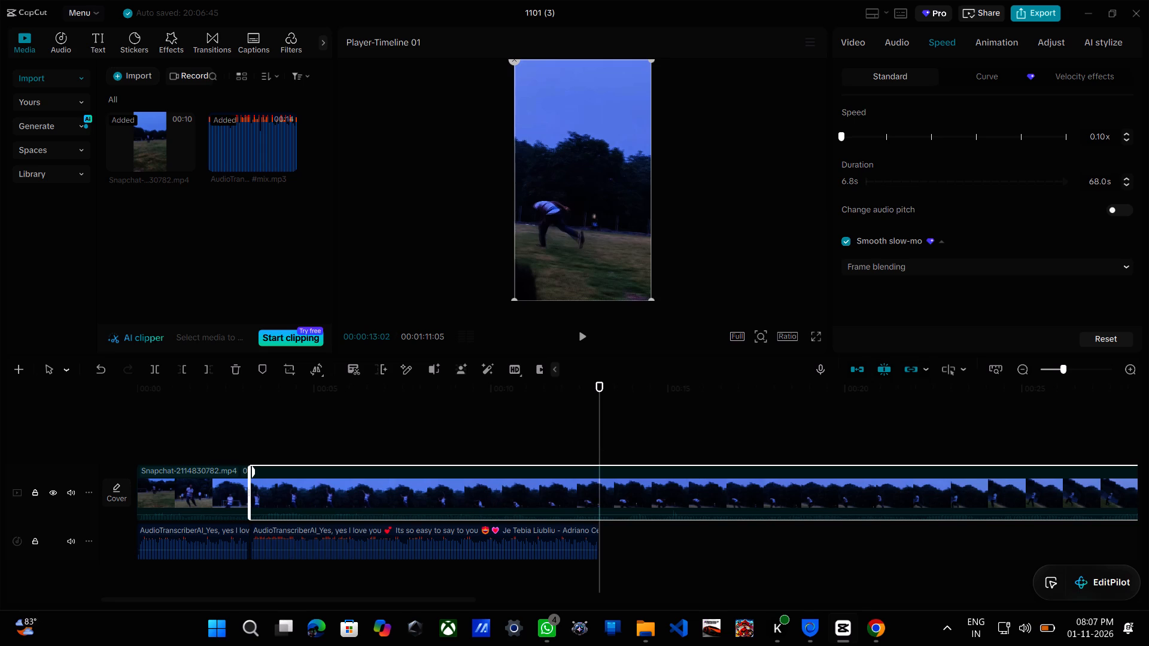
pyautogui.click(151, 364)
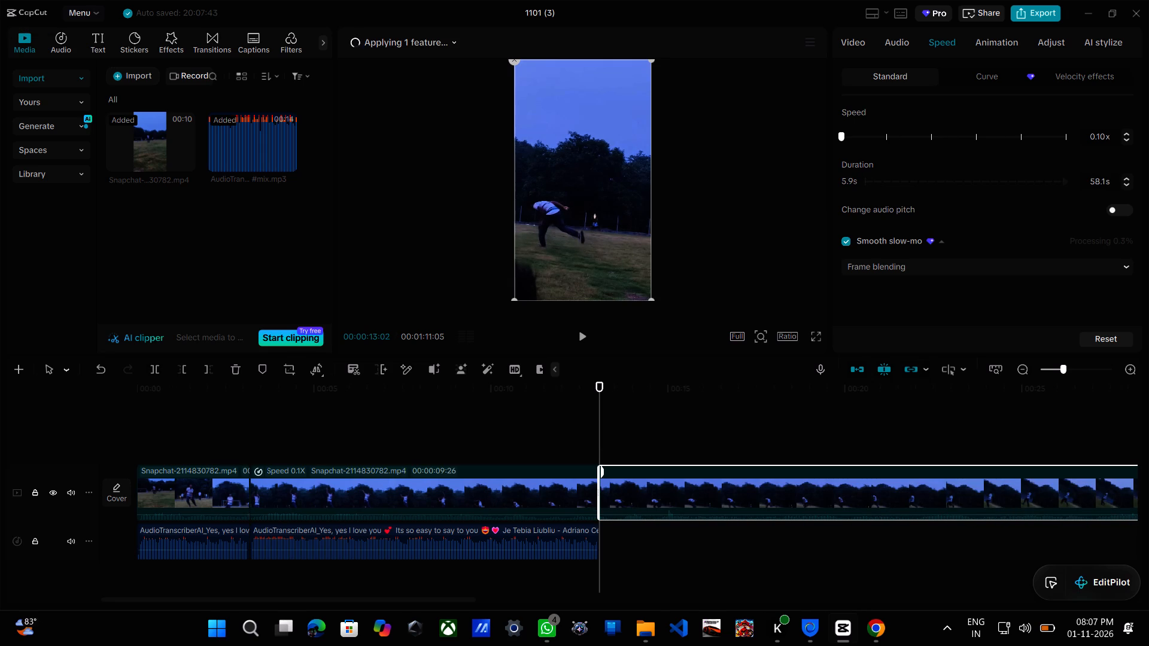
pyautogui.click(241, 364)
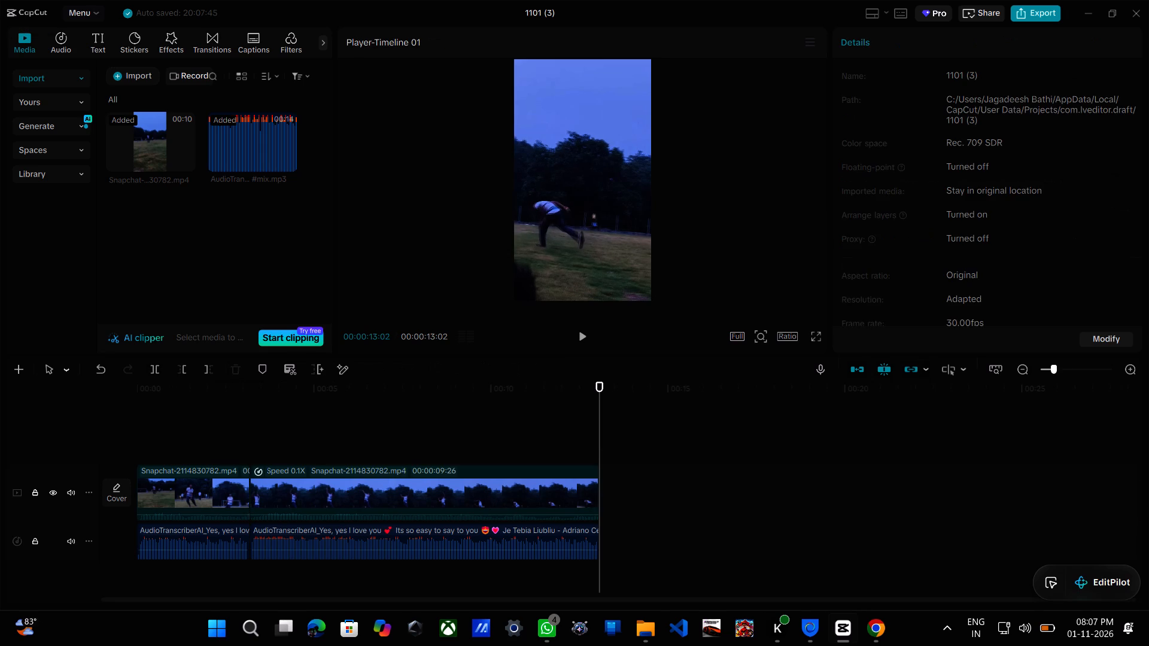
# Play the trimmed reel from the start to check the slow motion against the audio, and return the playhead to the start.
pyautogui.moveTo(597, 438); pyautogui.dragTo(68, 460)
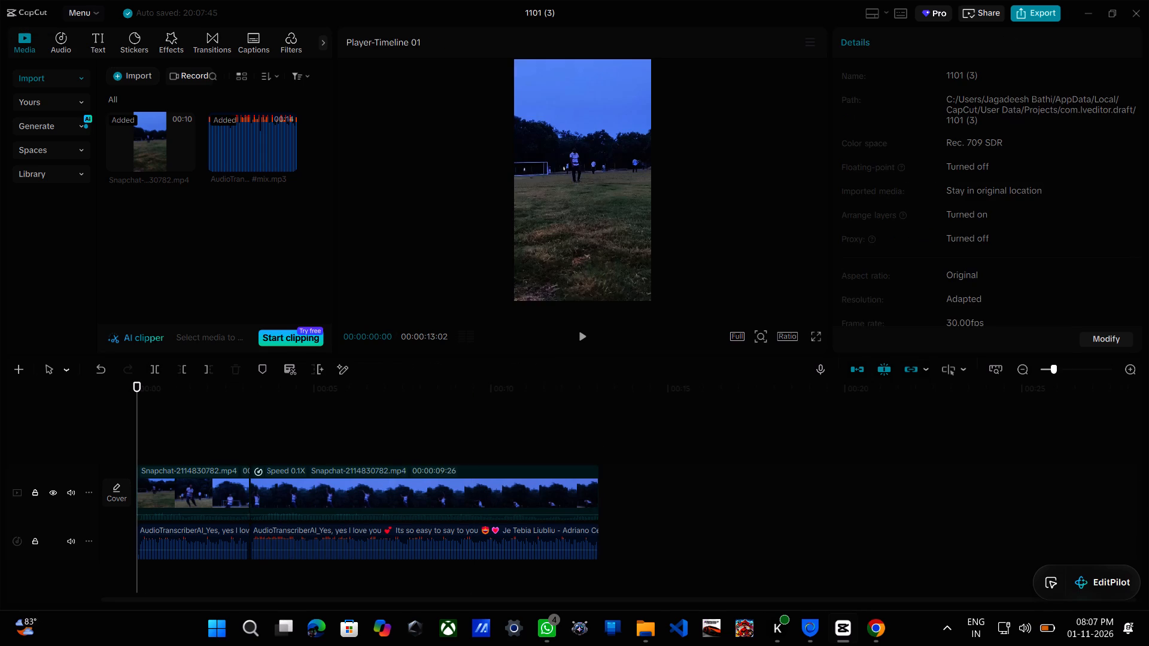
pyautogui.press('space')
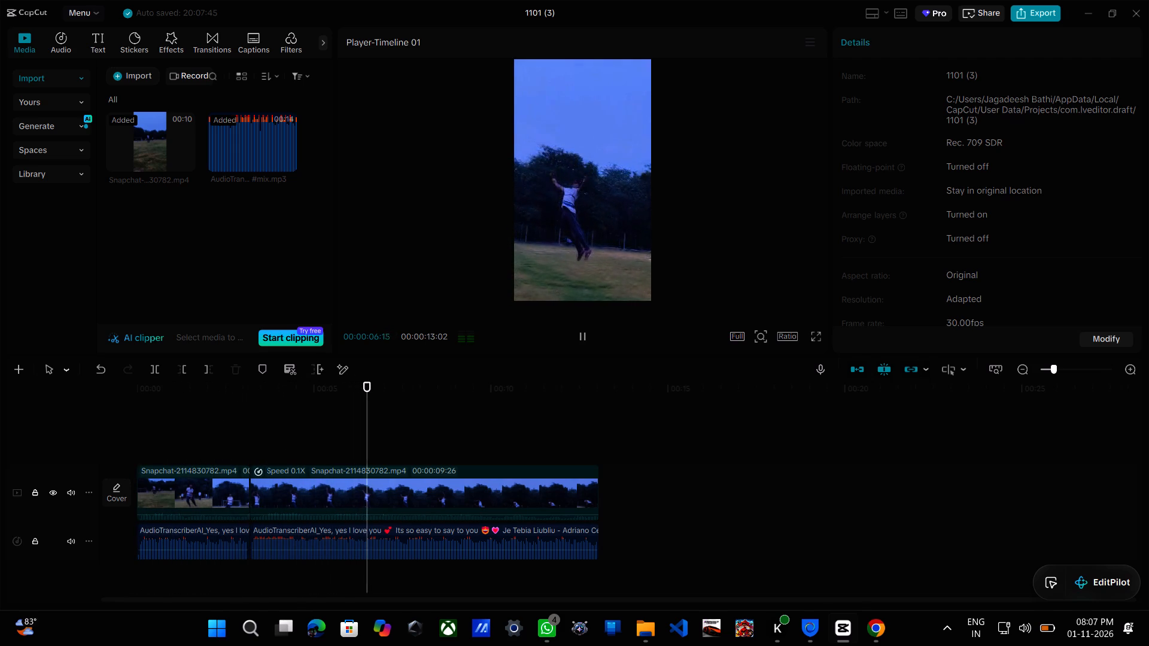
pyautogui.press('space')
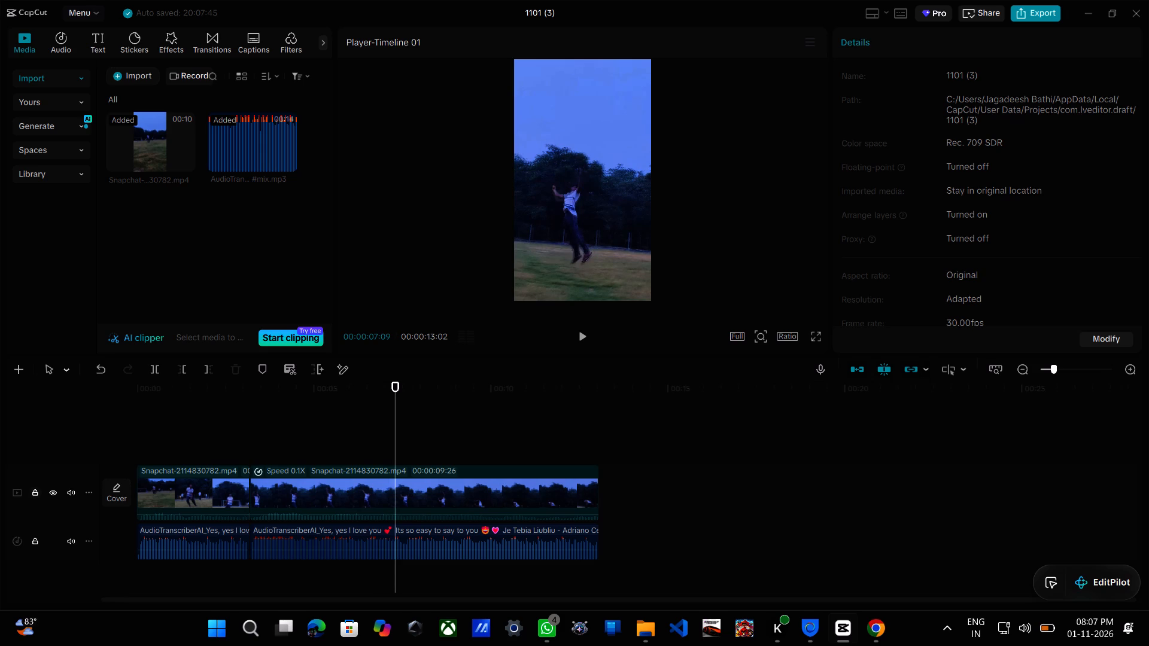
pyautogui.moveTo(394, 427); pyautogui.dragTo(40, 463)
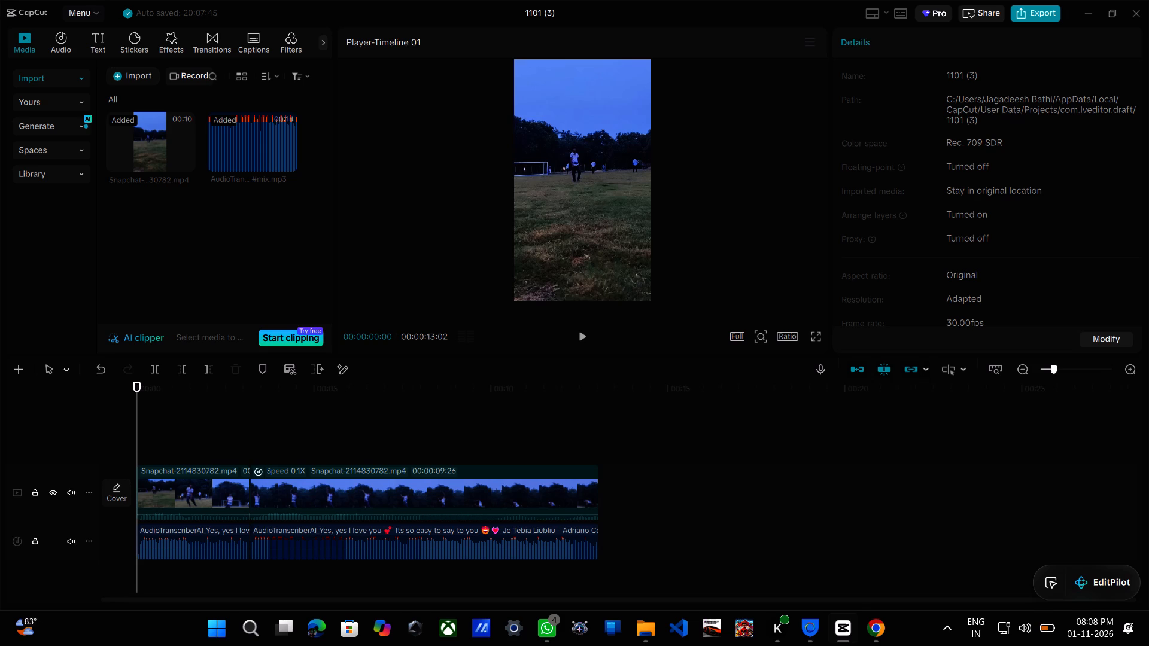
# Open the Filters library and reload it.
pyautogui.click(292, 36)
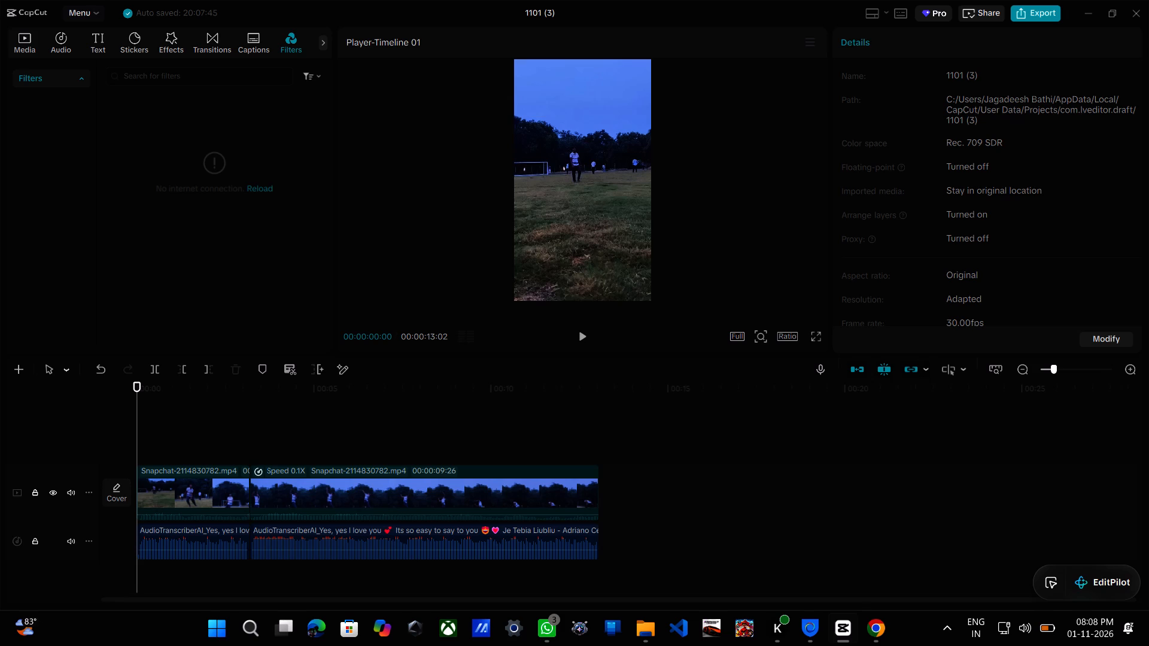
pyautogui.click(270, 187)
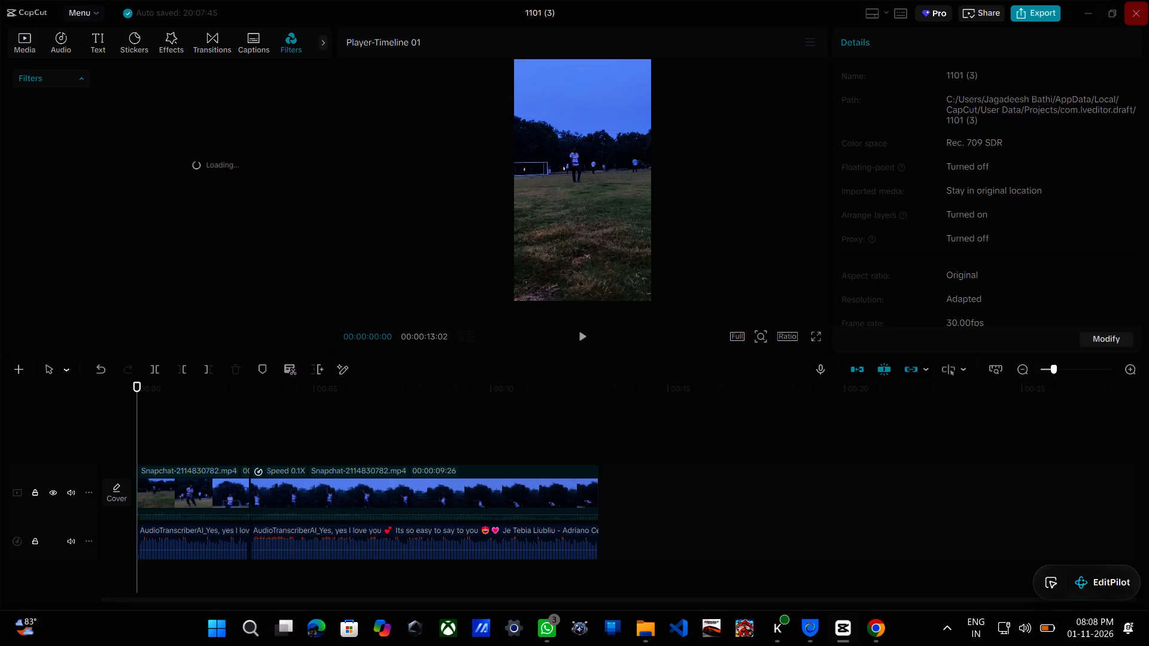
# Close the reel project and exit CapCut from its home window.
pyautogui.click(1127, 9)
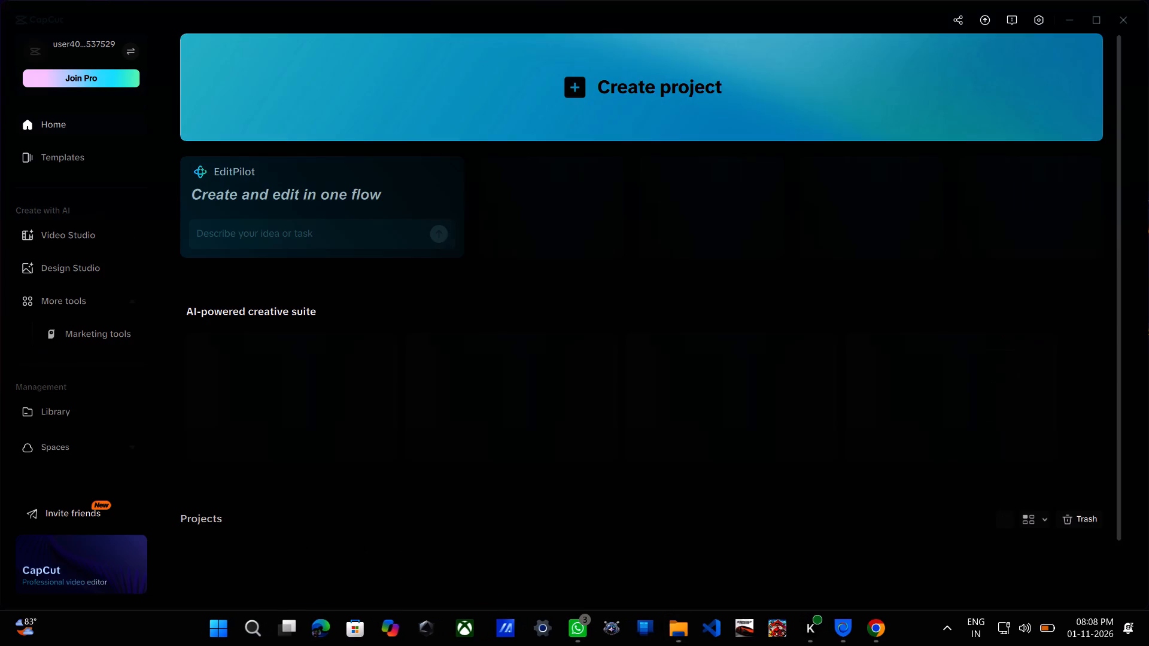
pyautogui.click(1118, 14)
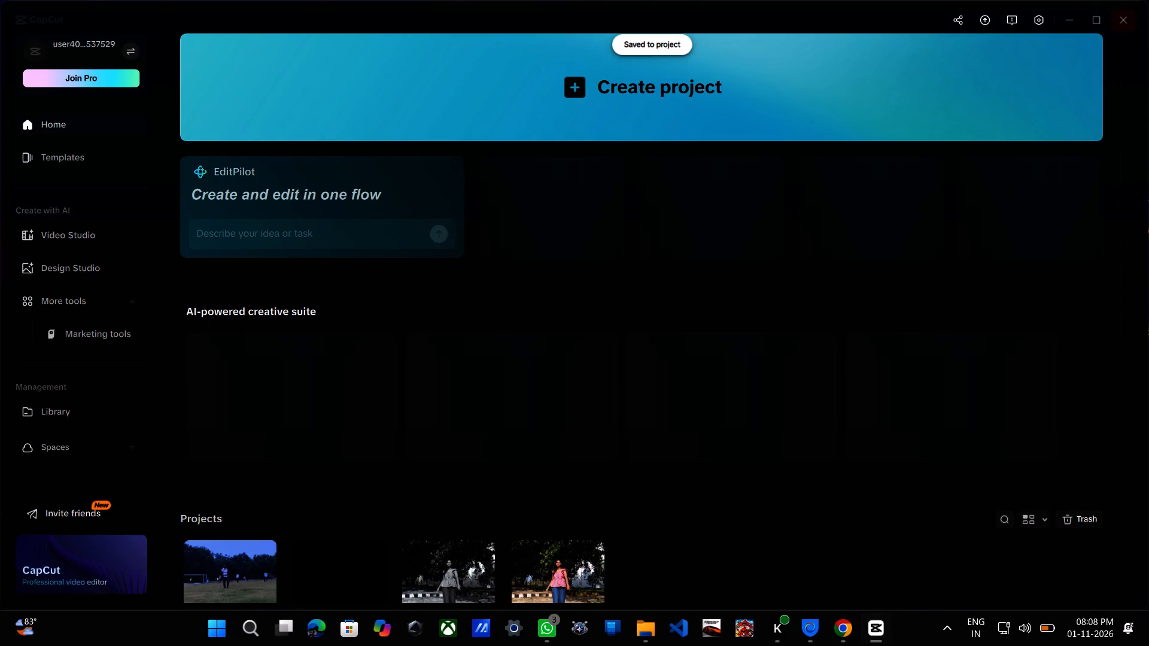
# Switch to Hotspot Shield to check the VPN connection, and minimize its window.
pyautogui.click(844, 645)
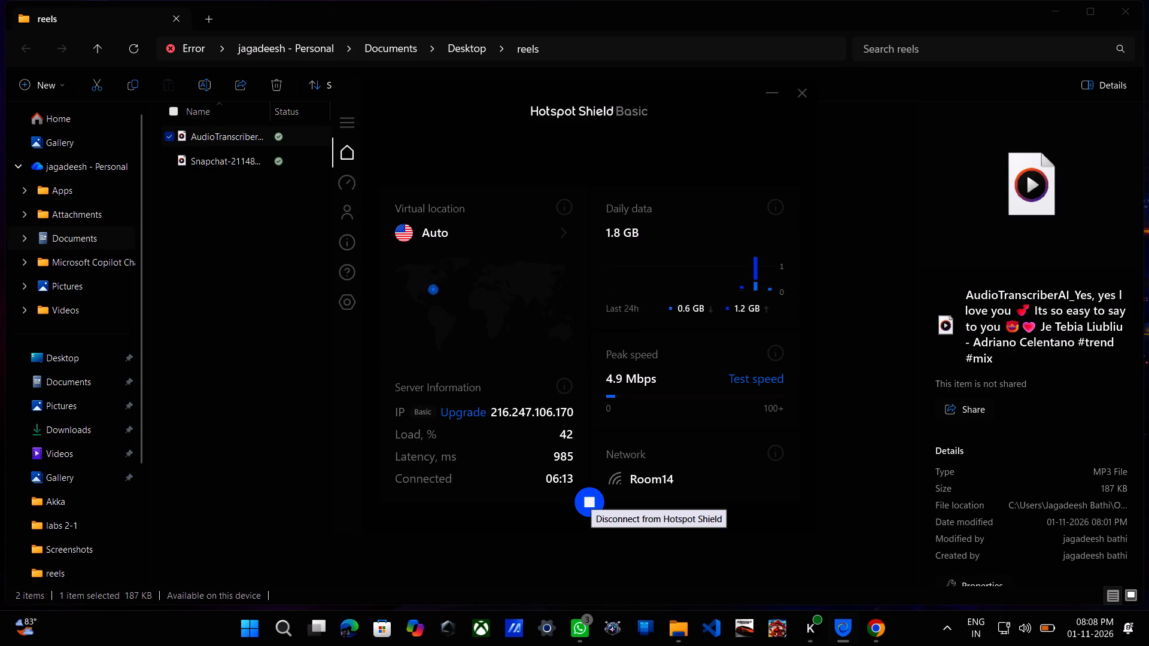
pyautogui.click(768, 91)
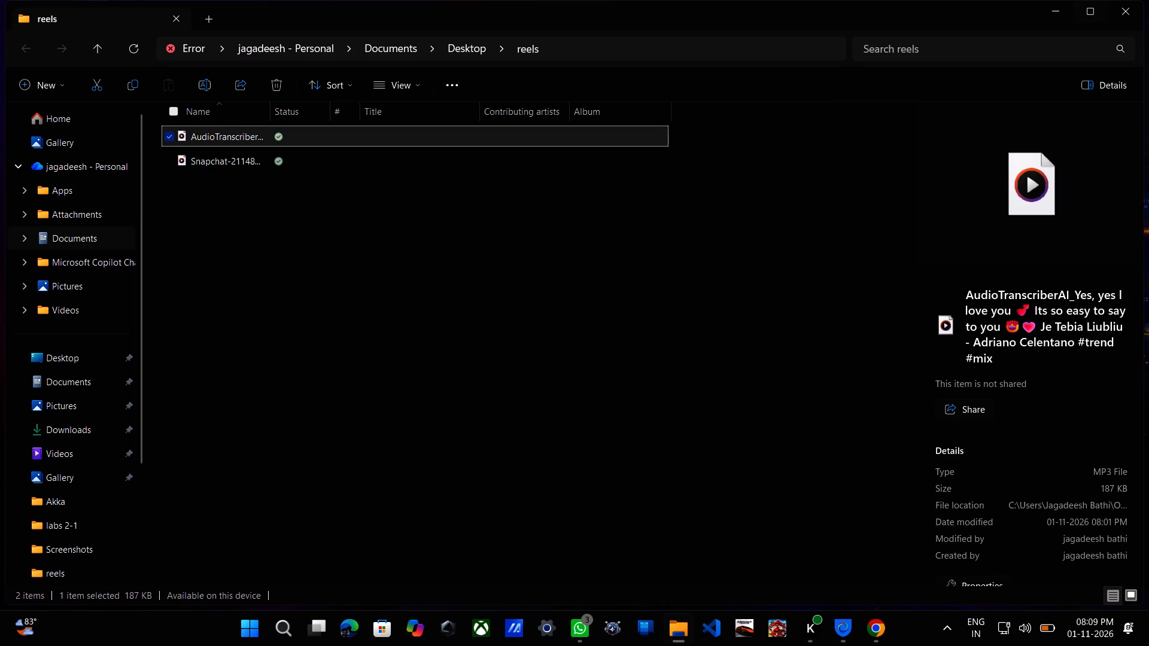
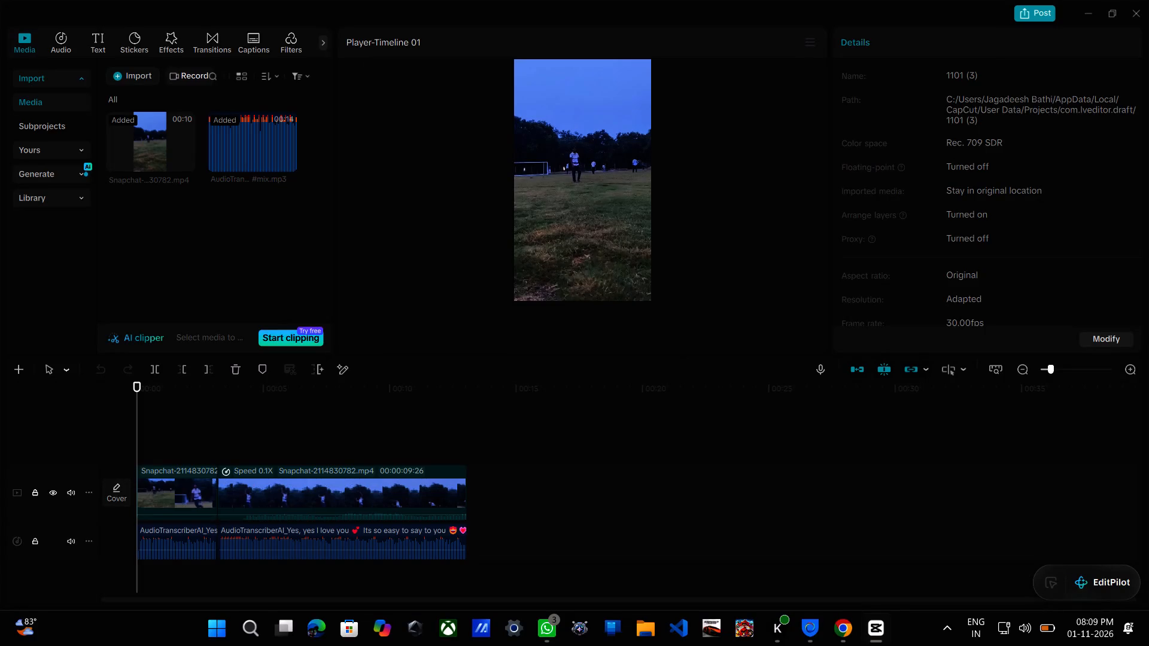
# Play the reel through, replay it from the start and pause where the slow-motion part begins.
pyautogui.press('space')
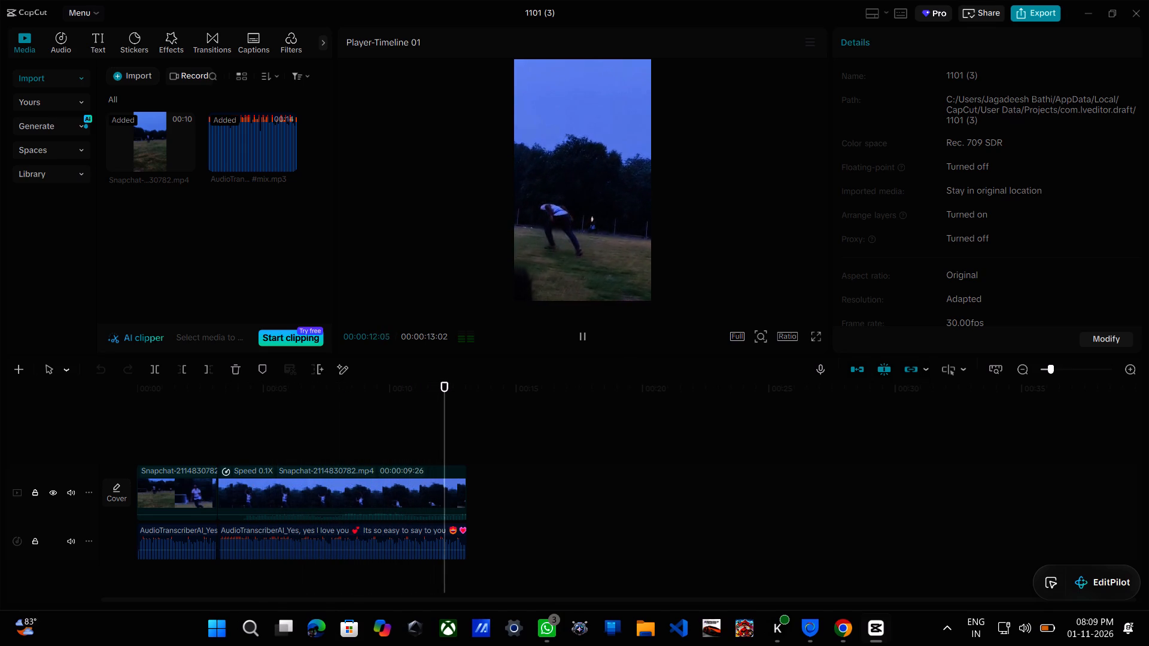
pyautogui.press('space')
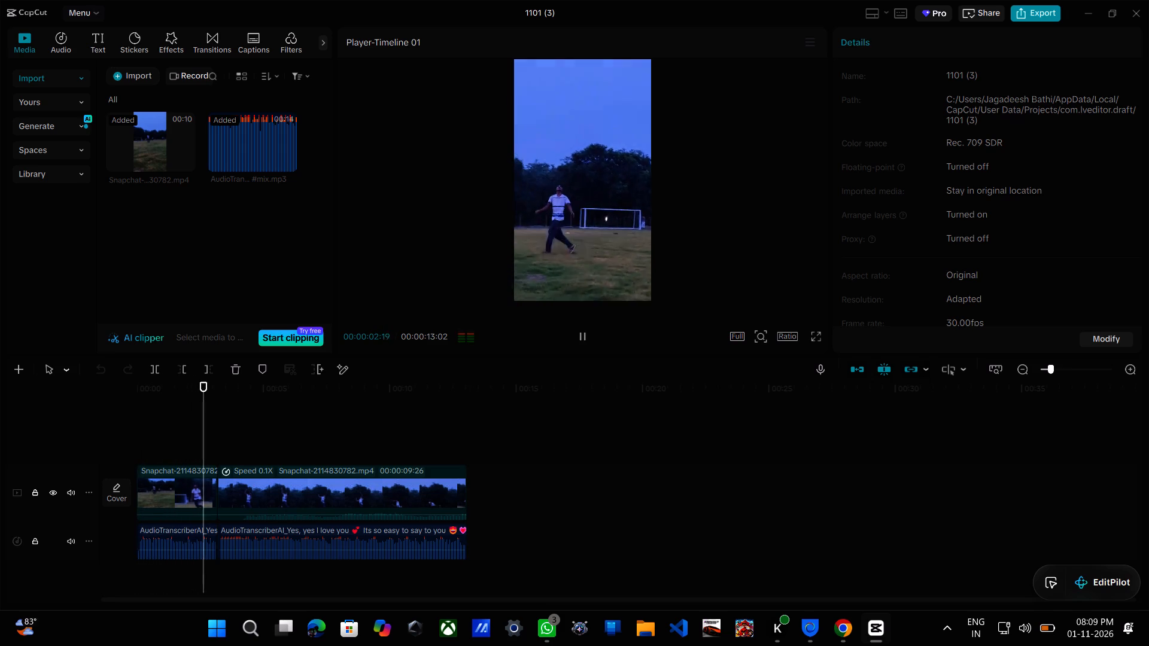
pyautogui.press('space')
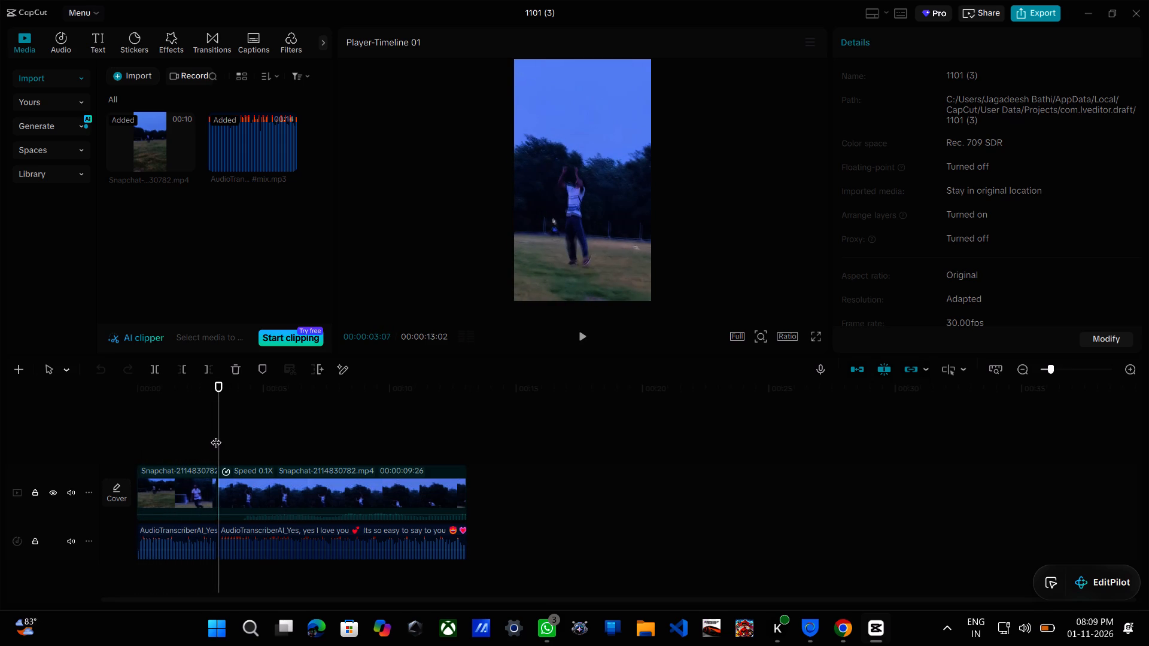
# Add a default text at 00:00:03:06, where the slow-motion part starts, reading "yes yes i love you".
pyautogui.click(221, 437)
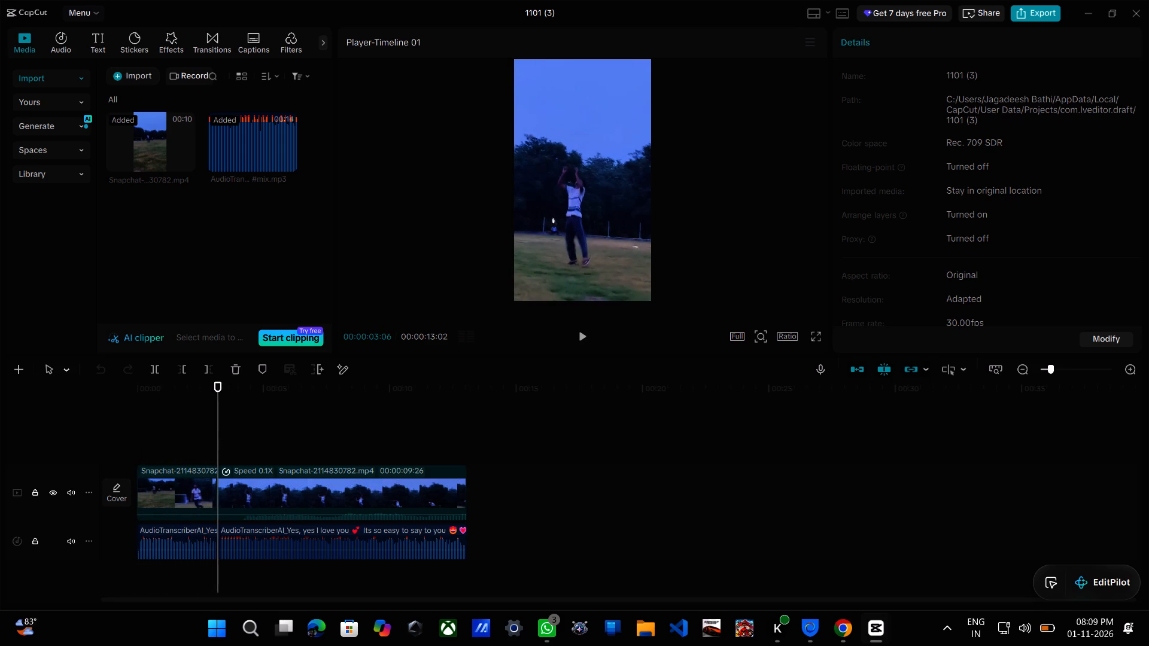
pyautogui.click(106, 35)
pyautogui.click(155, 91)
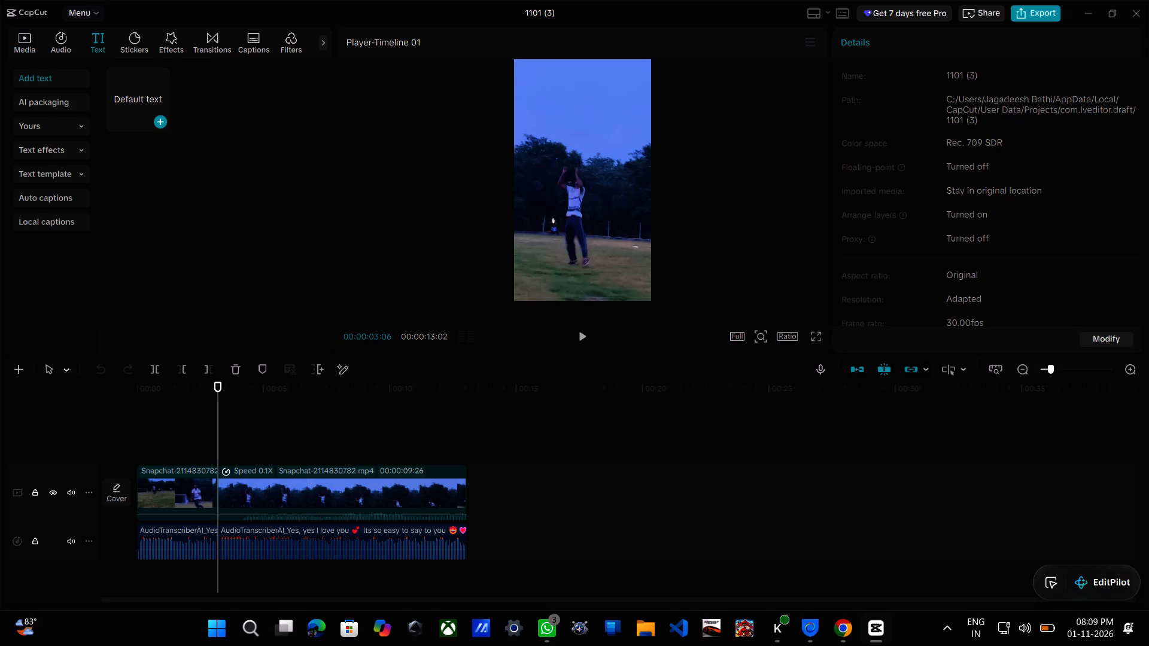
pyautogui.click(157, 124)
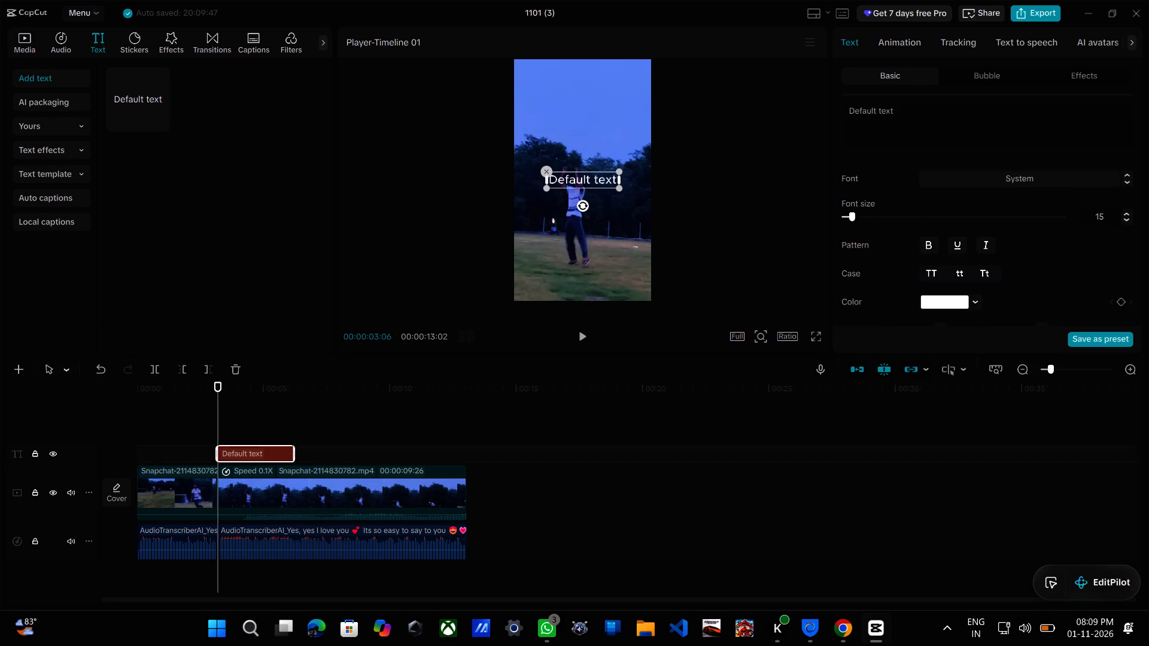
pyautogui.click(913, 106)
pyautogui.keyDown('ctrl'); pyautogui.scroll(5, 472, 534); pyautogui.keyUp('ctrl')
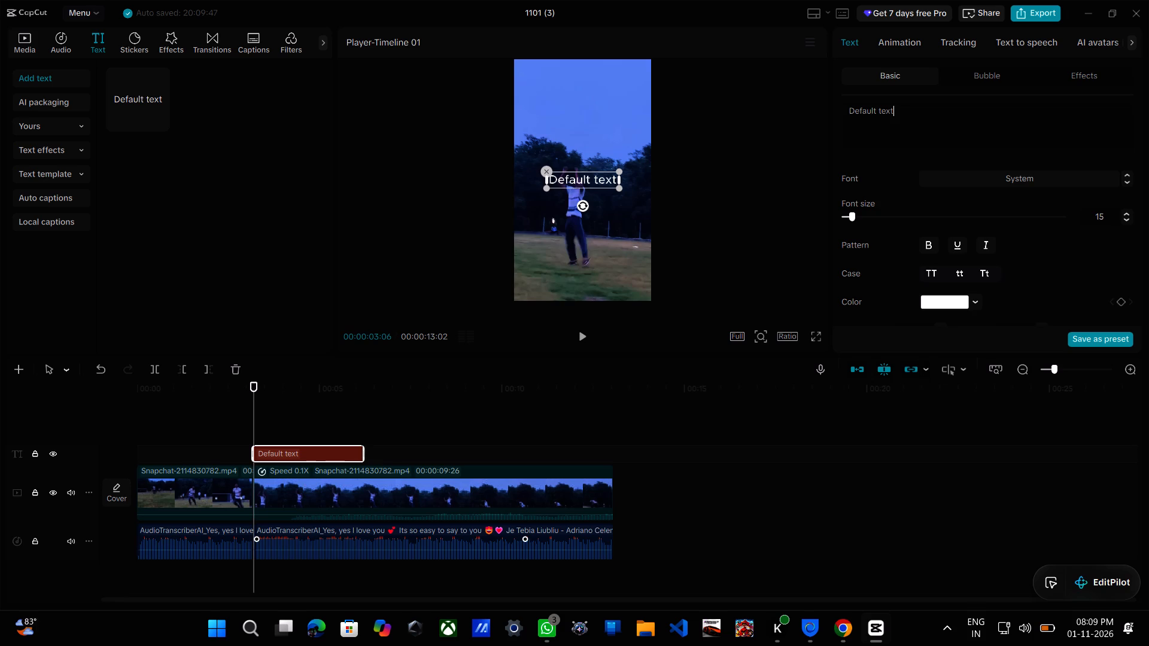
pyautogui.keyDown('ctrl'); pyautogui.scroll(9, 472, 532); pyautogui.keyUp('ctrl')
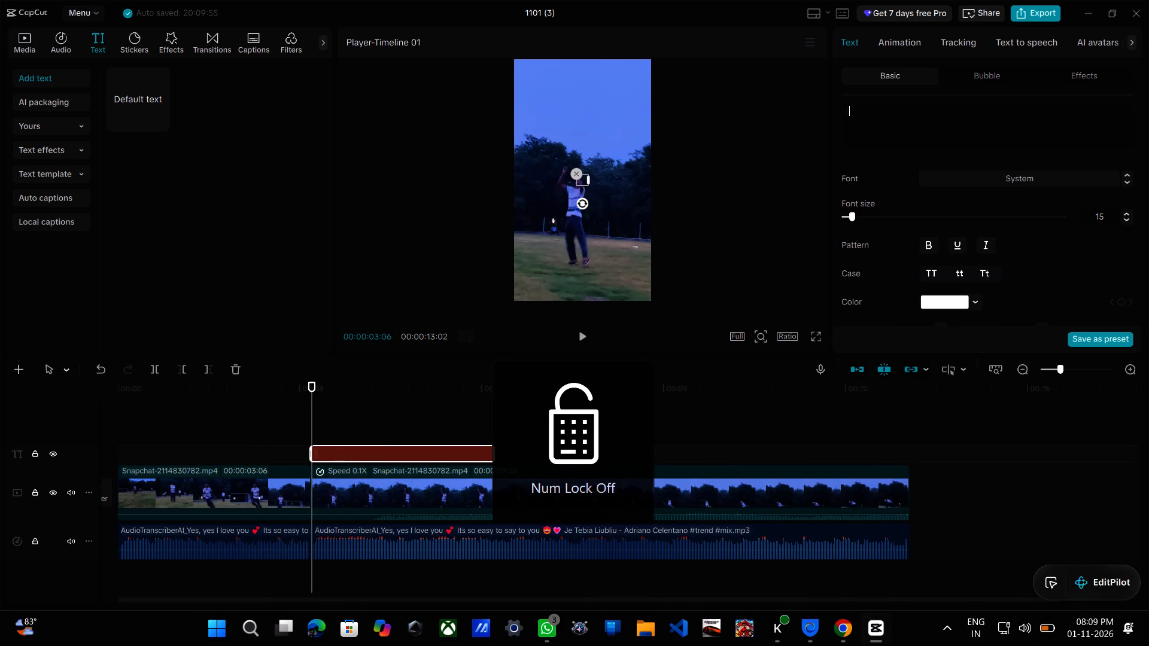
pyautogui.write('yes yes i love')
pyautogui.press('space')
pyautogui.write('you')
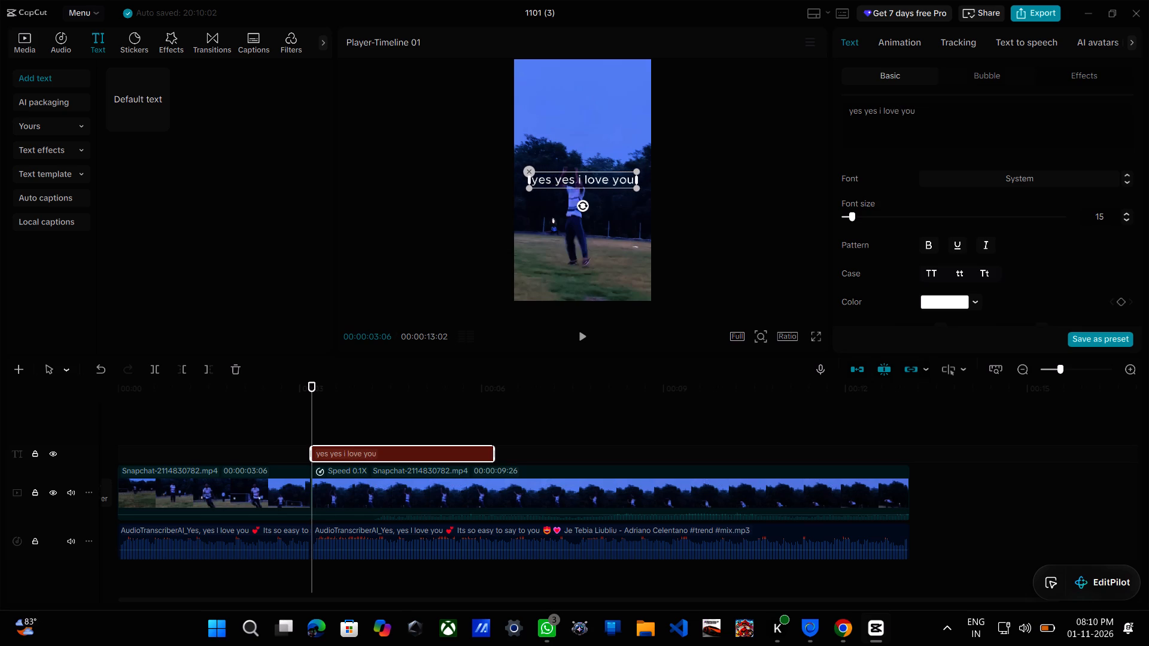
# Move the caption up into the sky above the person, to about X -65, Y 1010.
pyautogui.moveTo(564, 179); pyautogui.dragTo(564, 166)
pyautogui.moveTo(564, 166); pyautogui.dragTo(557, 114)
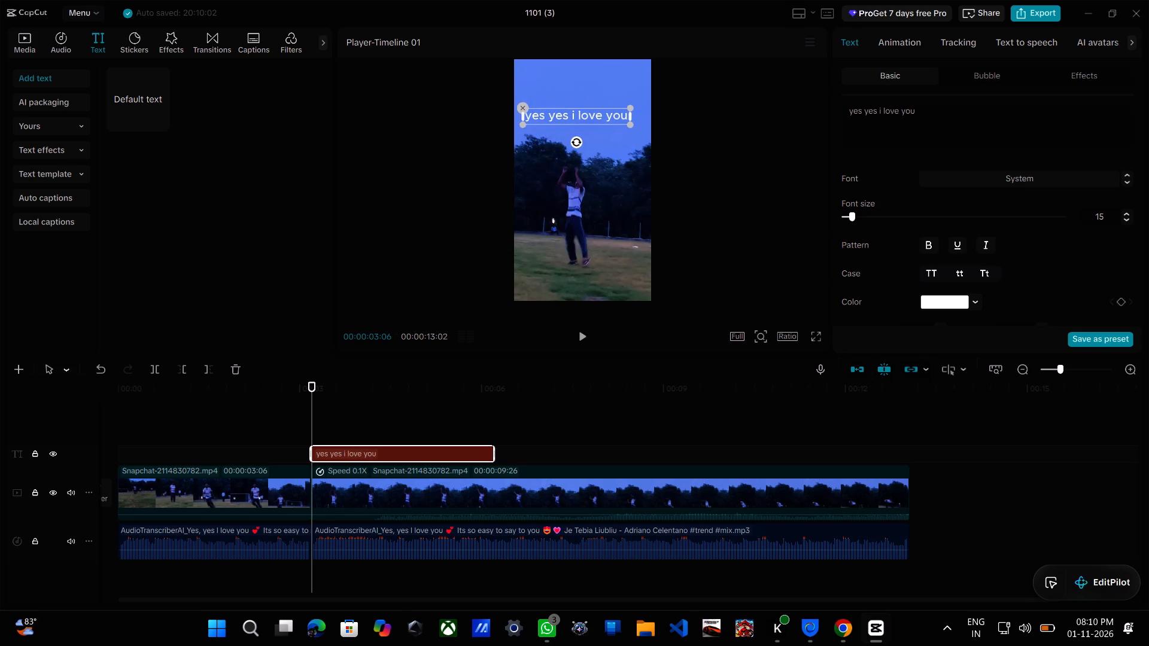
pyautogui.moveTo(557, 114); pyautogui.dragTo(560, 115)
# Try the white-on-black background preset on the caption, and settle on the black preset with a white outline.
pyautogui.scroll(-2, 1014, 254)
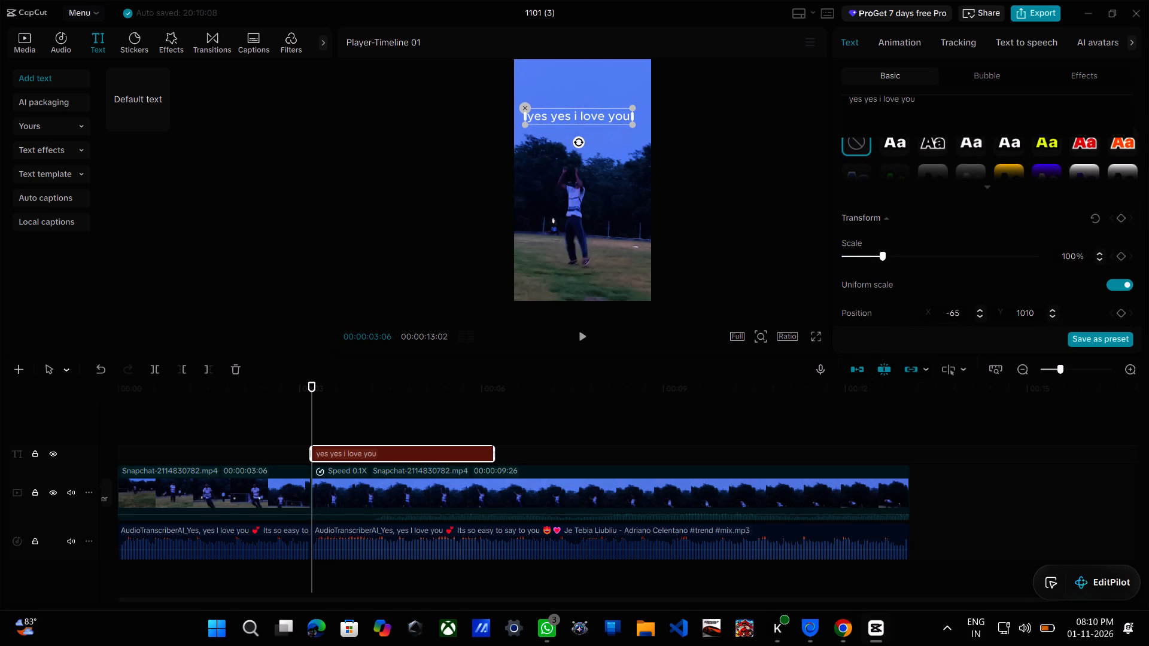
pyautogui.click(984, 184)
pyautogui.click(934, 144)
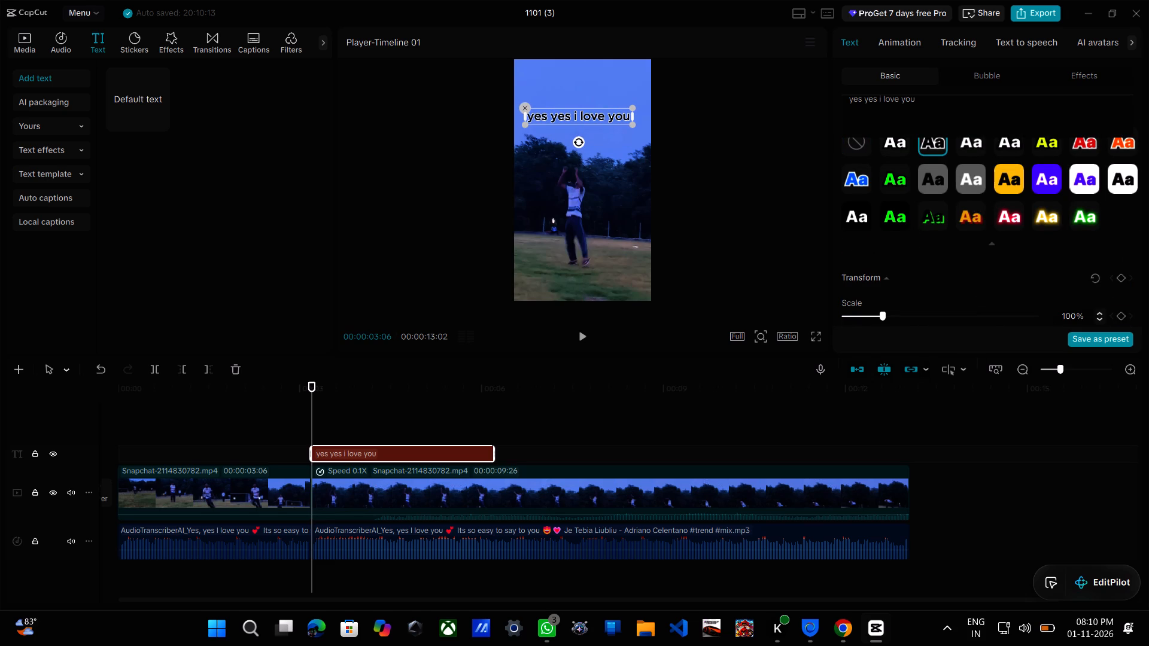
pyautogui.click(861, 215)
pyautogui.click(876, 215)
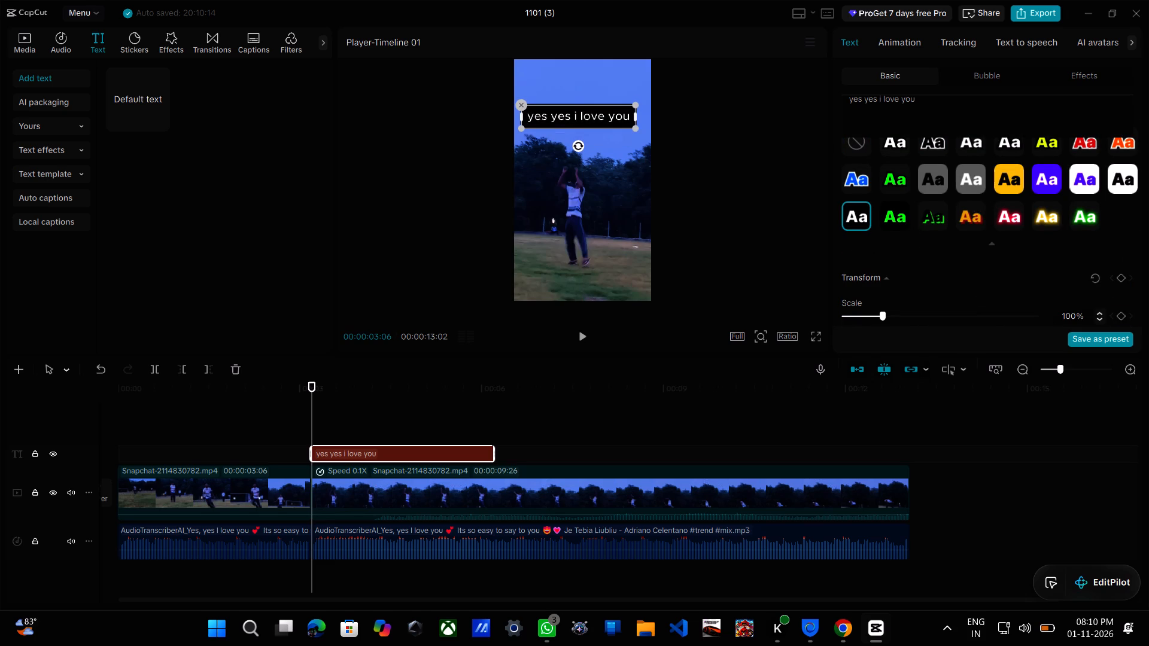
pyautogui.click(883, 216)
pyautogui.click(935, 148)
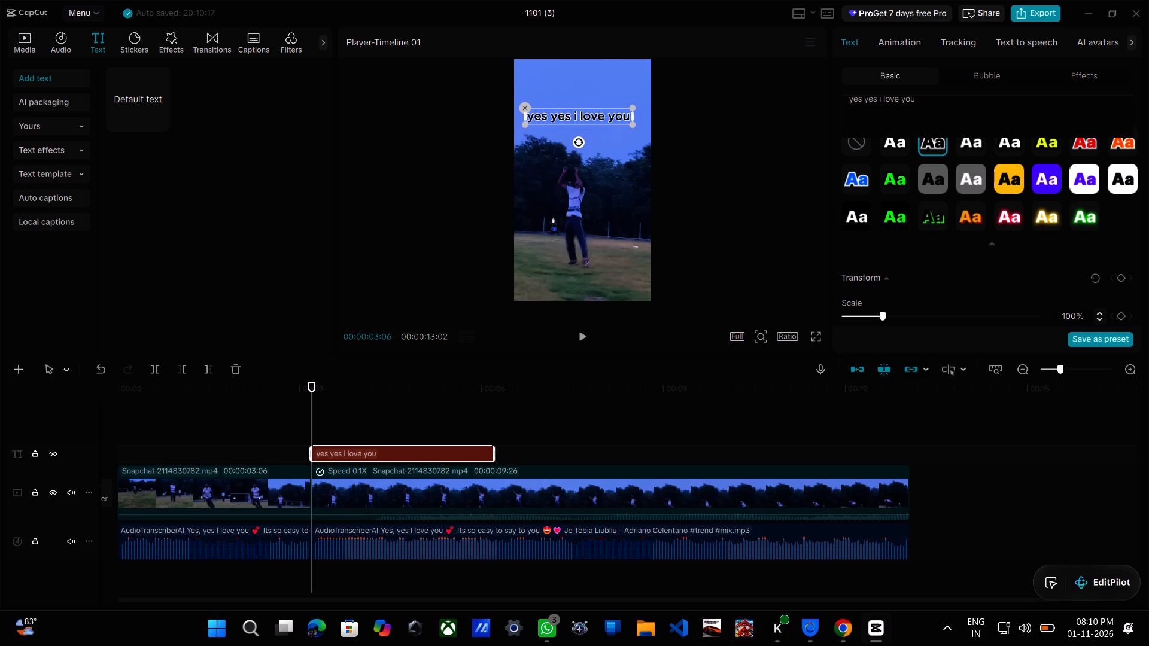
# Move the caption higher in the sky and centre it horizontally near the top of the frame.
pyautogui.moveTo(607, 112); pyautogui.dragTo(602, 90)
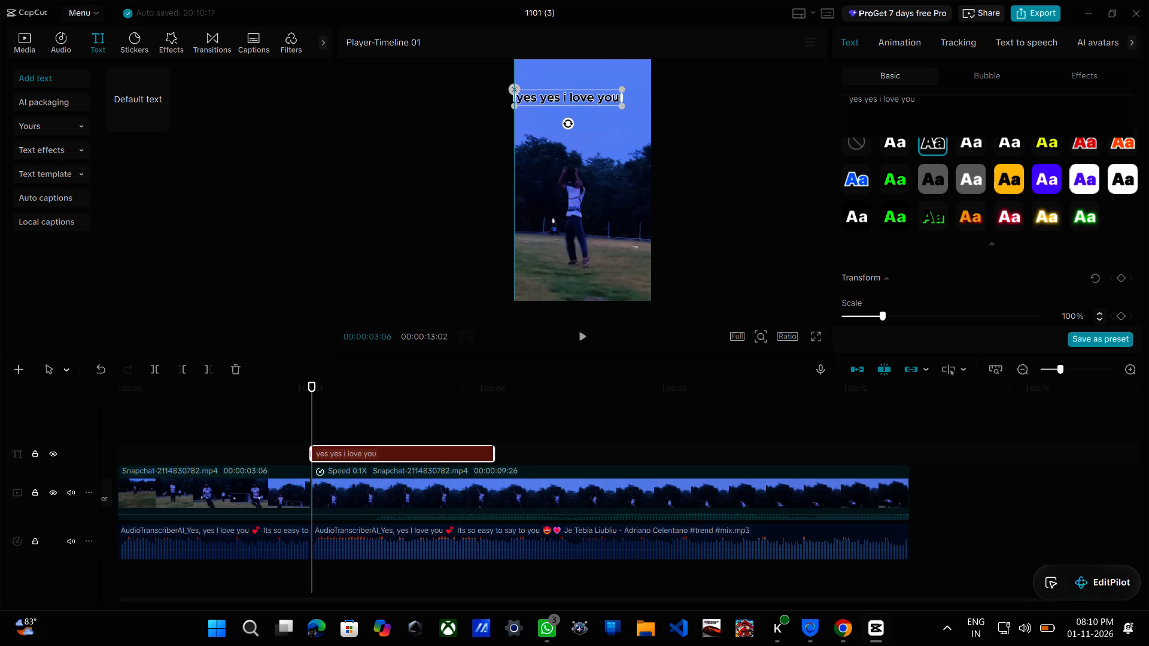
pyautogui.moveTo(602, 90); pyautogui.dragTo(613, 89)
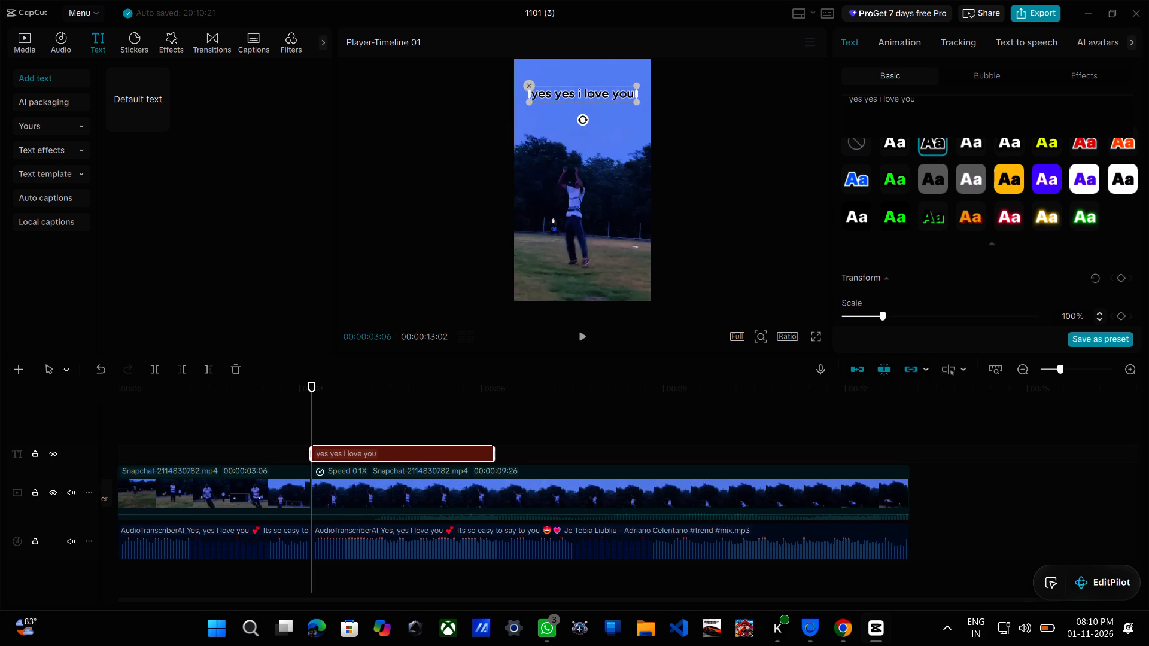
# Open the caption's animations, retry loading them and check the Wi-Fi connection in the system quick settings.
pyautogui.click(897, 36)
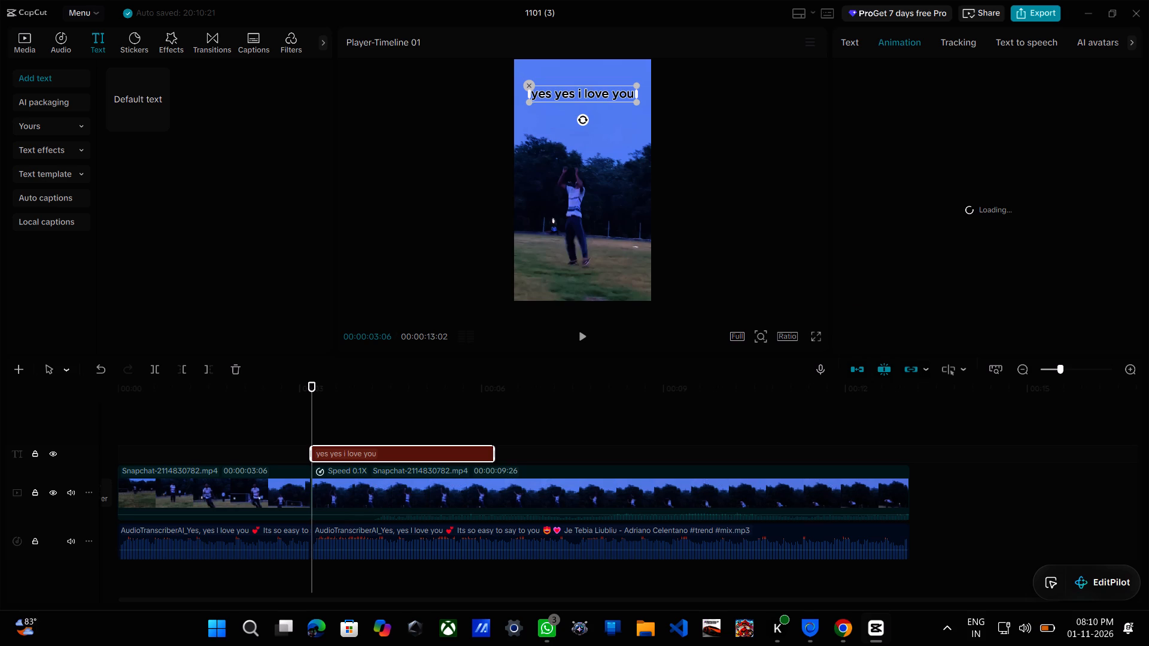
pyautogui.click(934, 209)
pyautogui.click(1011, 207)
pyautogui.click(1006, 636)
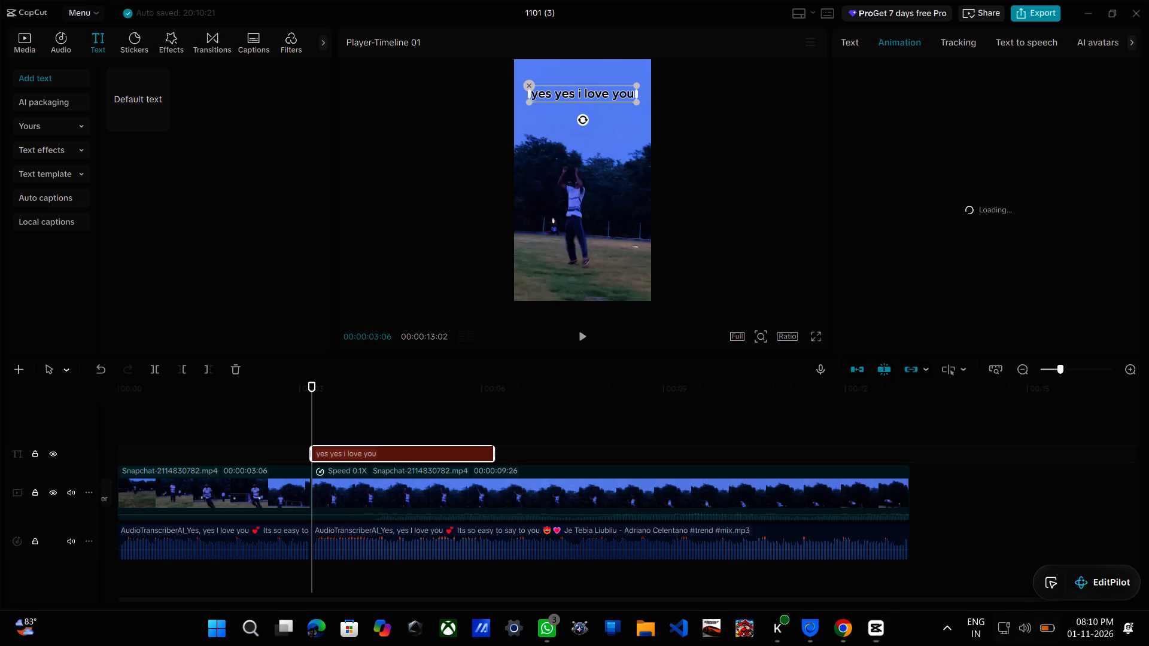
pyautogui.click(1006, 636)
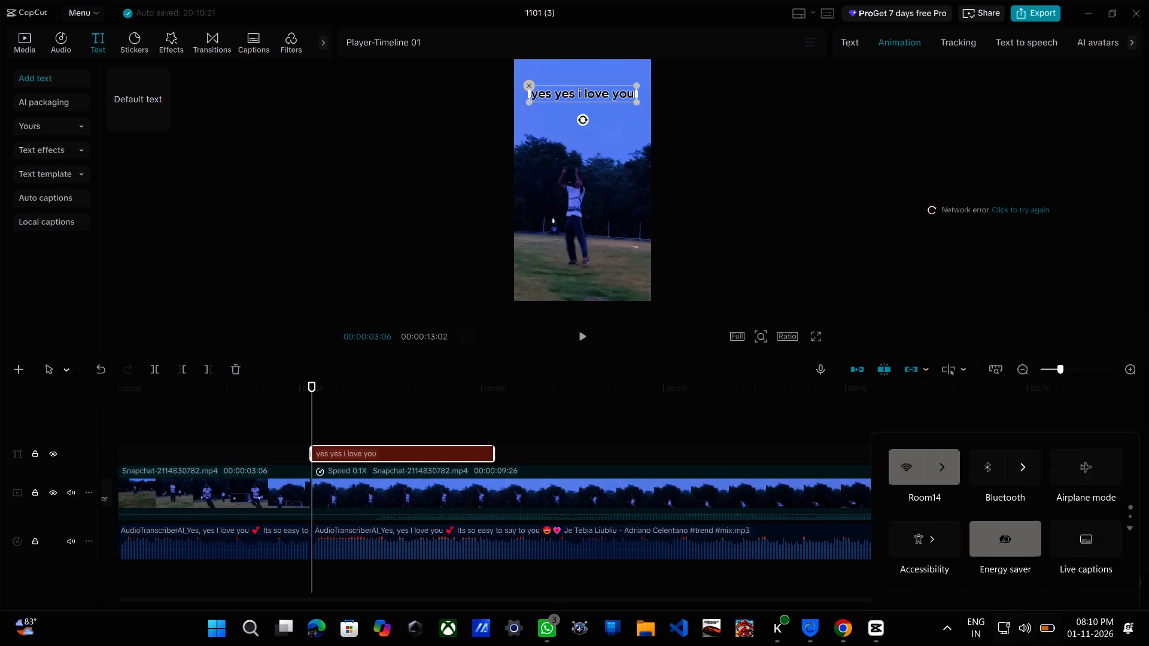
pyautogui.click(1008, 210)
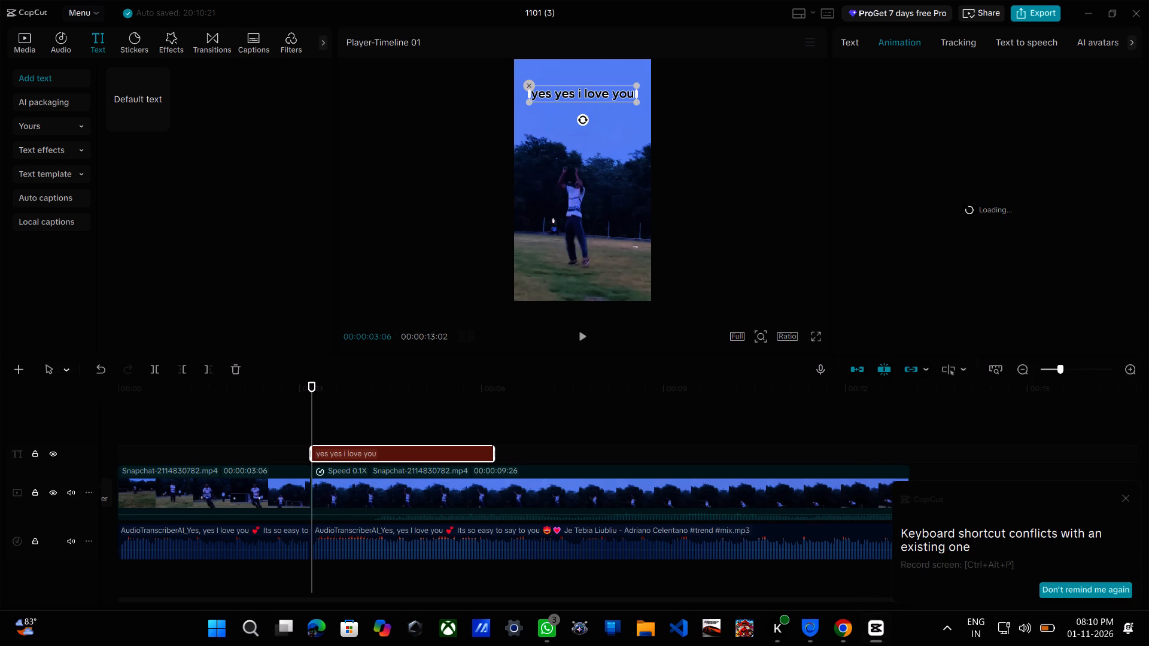
pyautogui.click(996, 642)
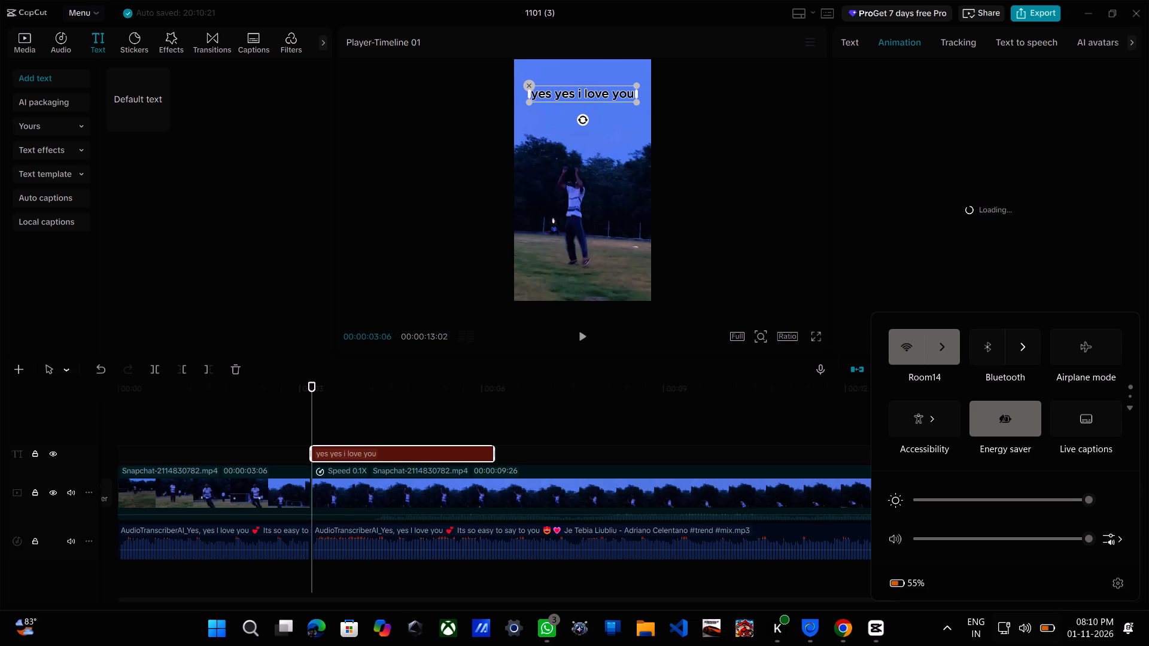
# Open the Effects library and the Transitions library to see whether they load.
pyautogui.click(172, 44)
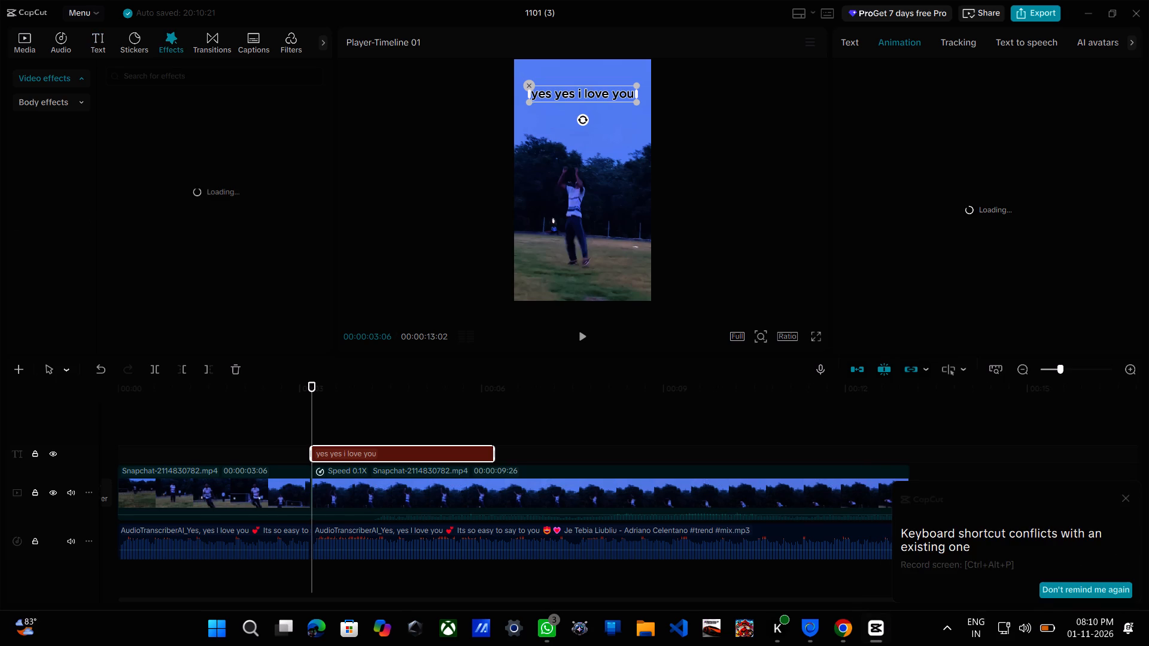
pyautogui.click(211, 39)
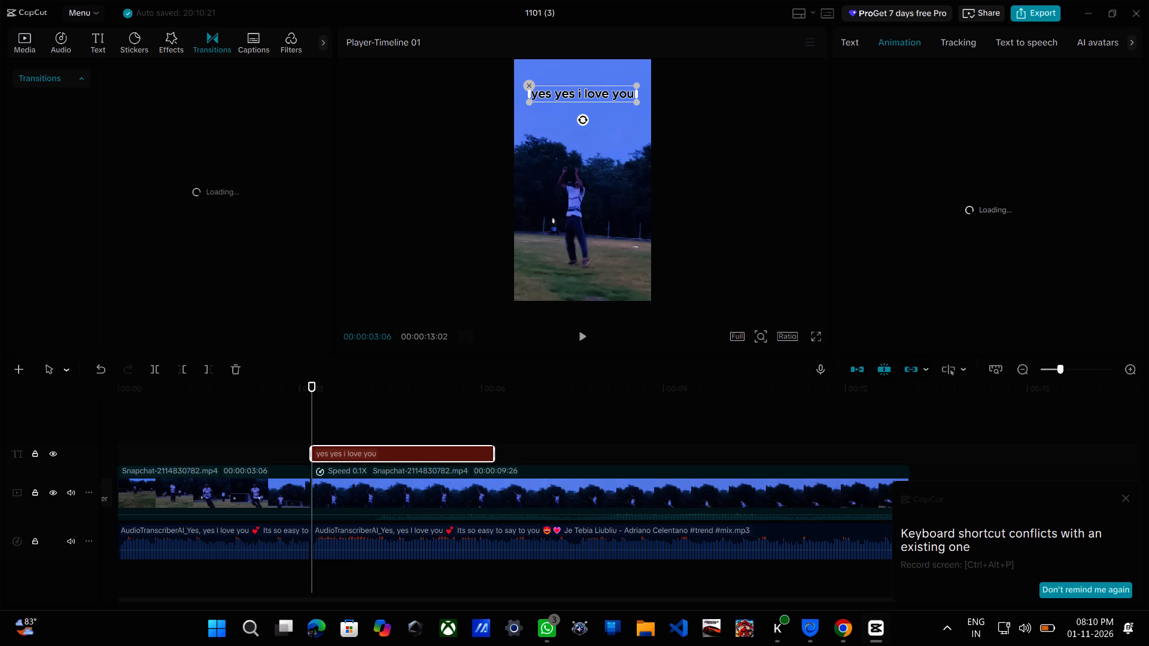
pyautogui.press('Escape')
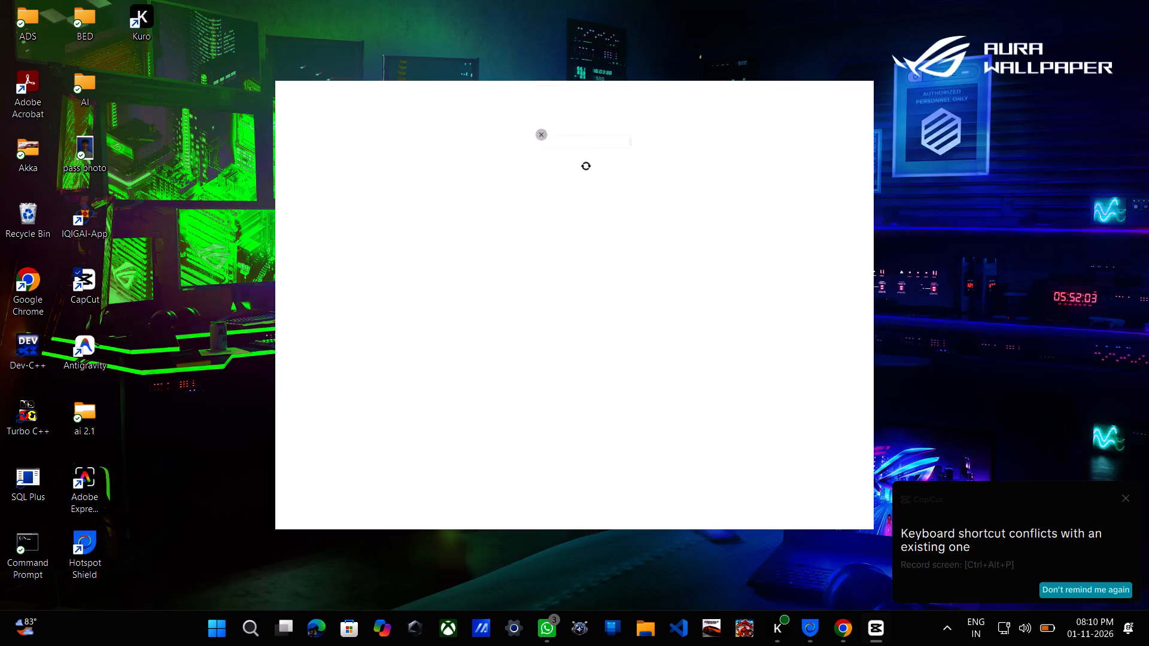
pyautogui.click(1022, 66)
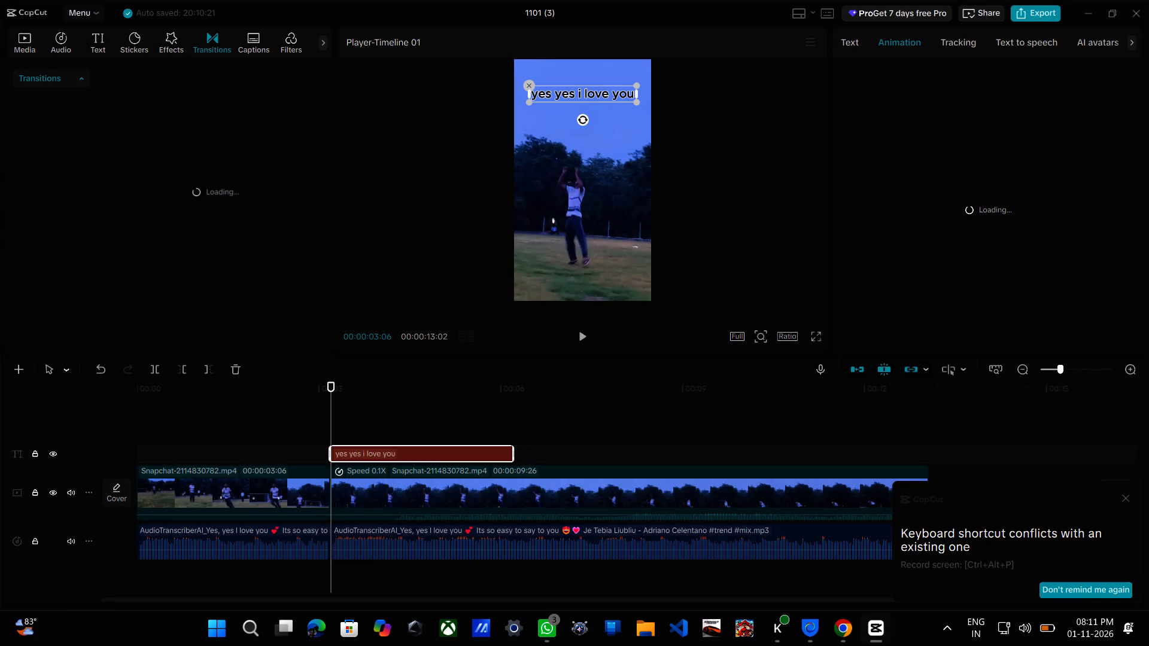
# Leave the project and go back to the home page.
pyautogui.click(97, 10)
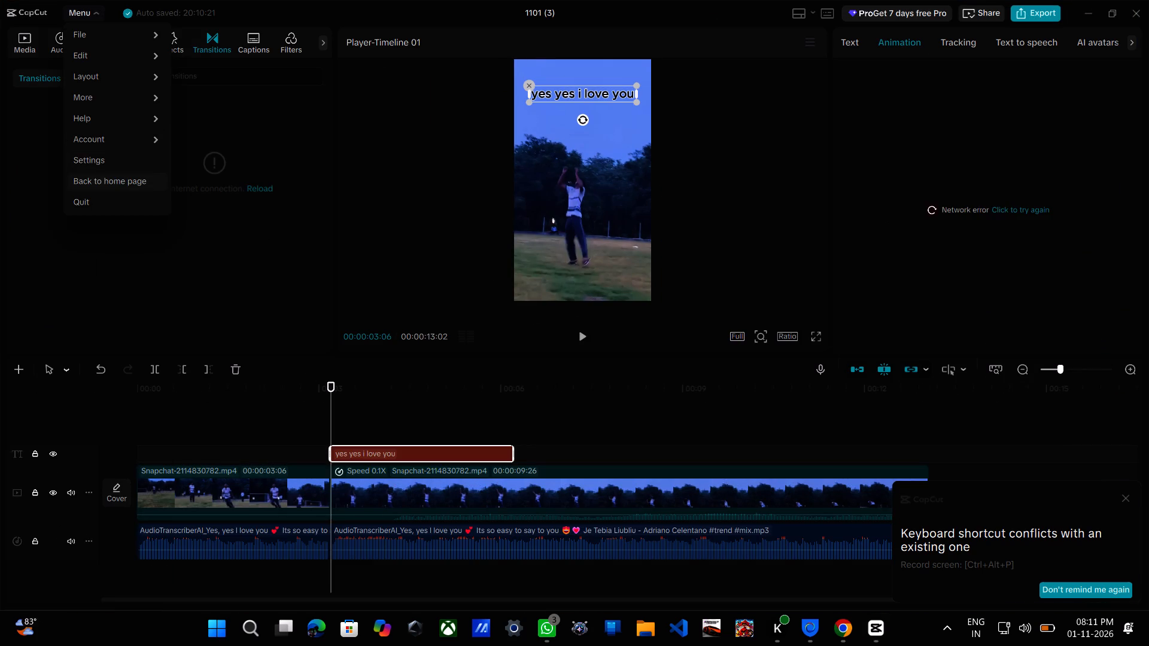
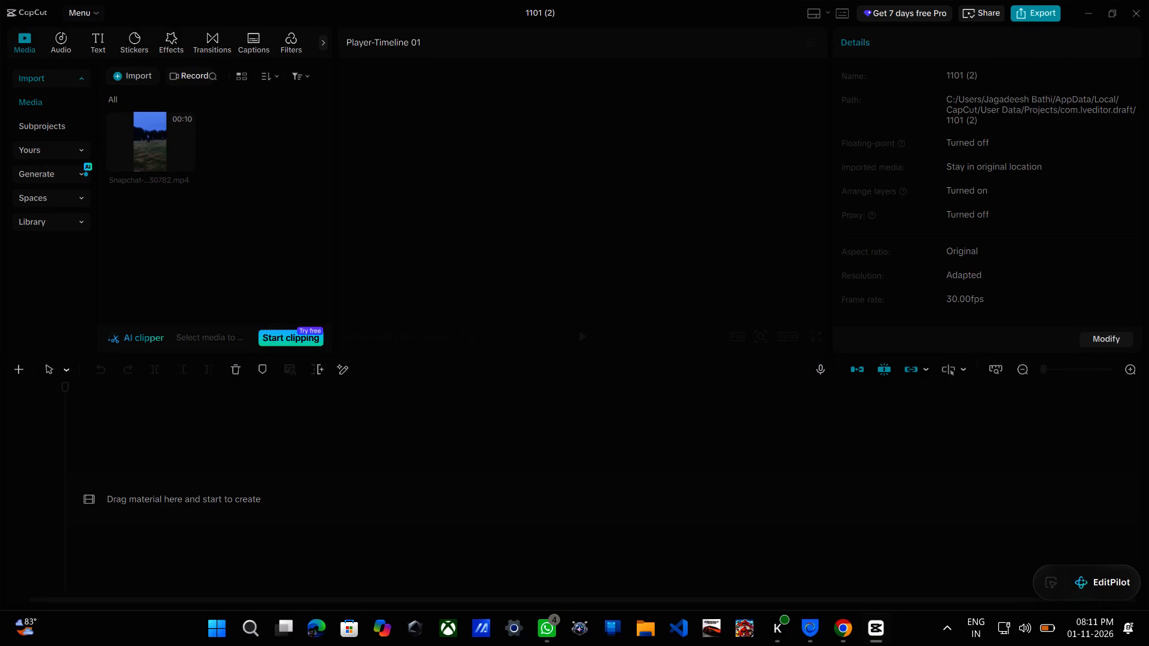
# Open the main application options from the empty project 1101 (2).
pyautogui.click(101, 15)
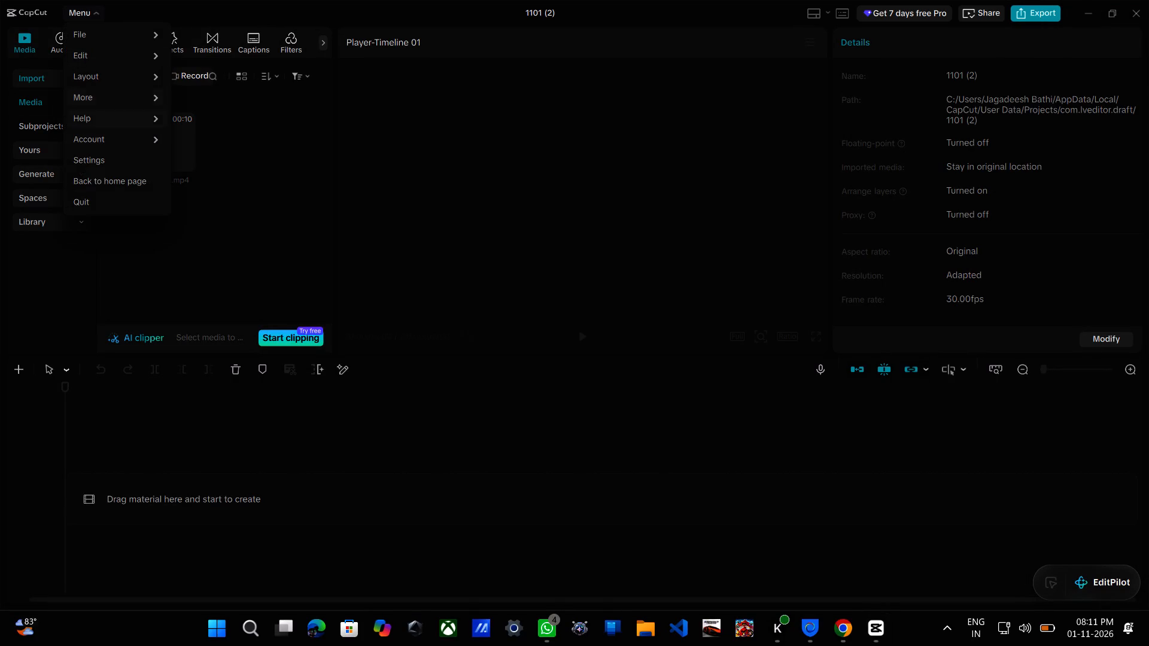
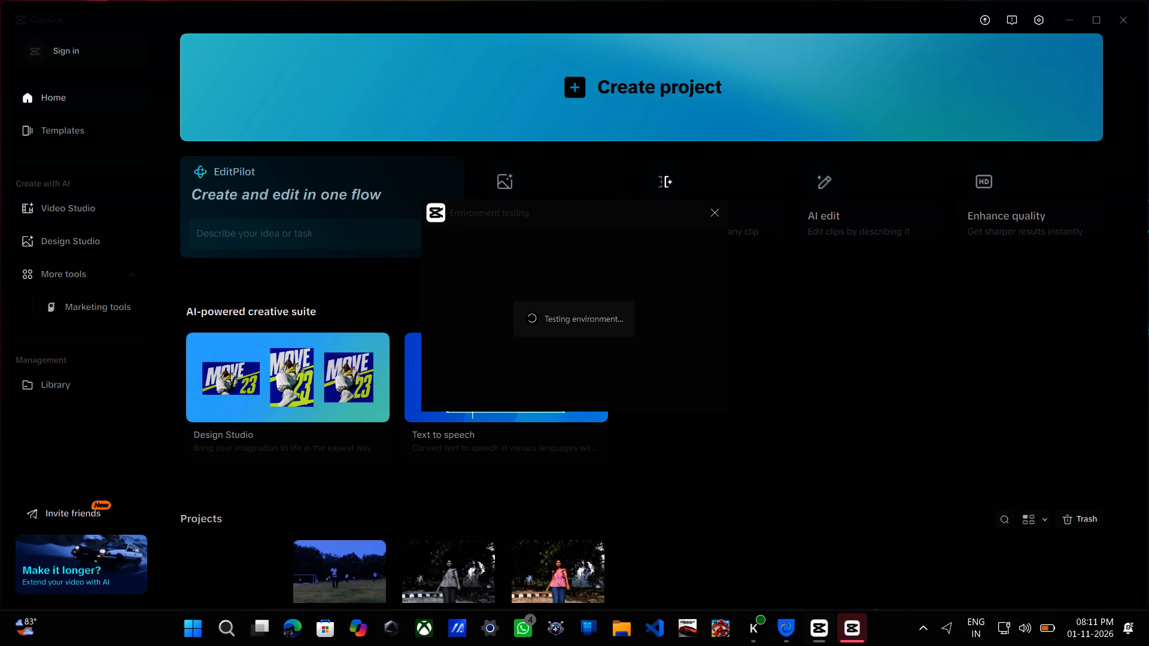
# Confirm the environment test result to dismiss the Environment testing dialog.
pyautogui.click(603, 393)
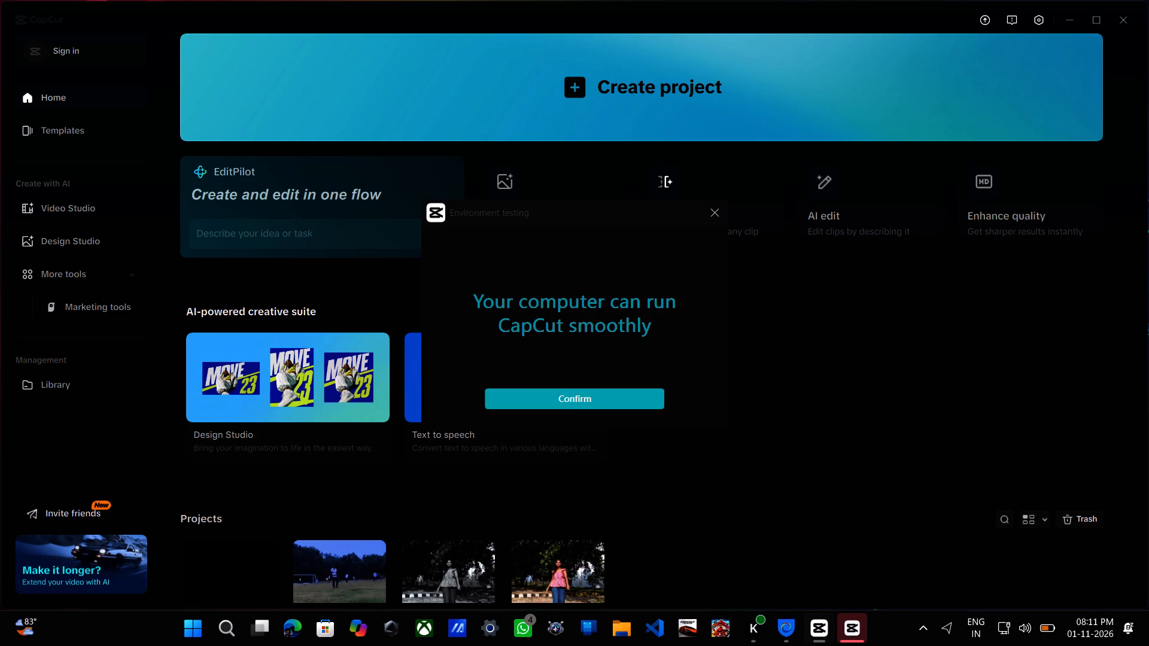
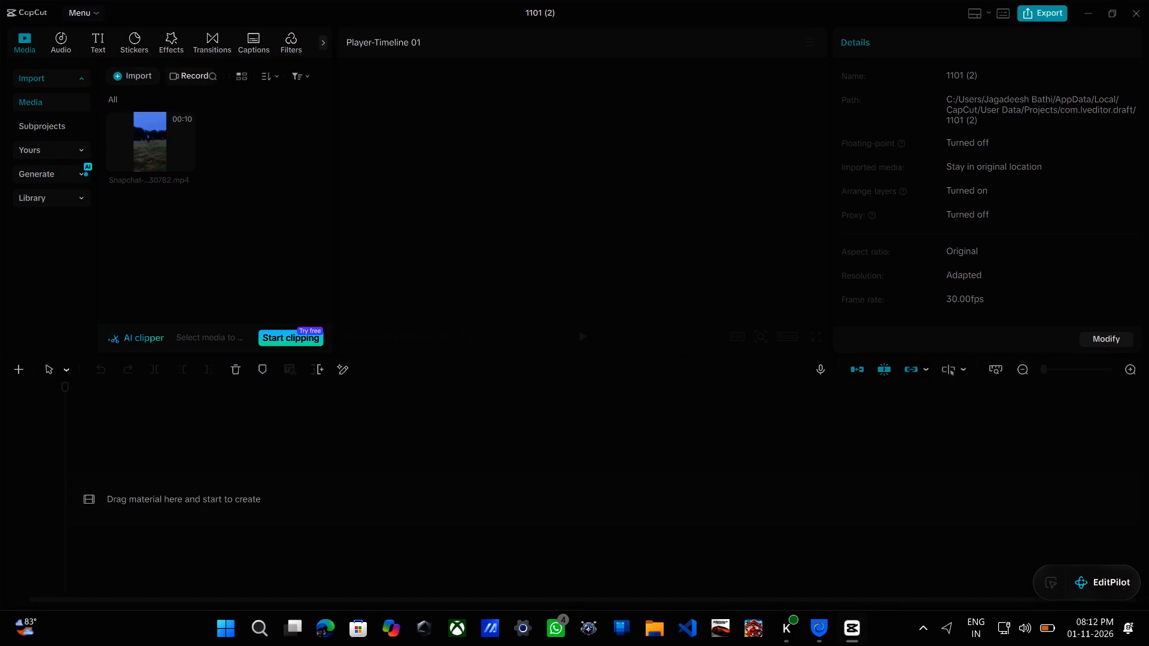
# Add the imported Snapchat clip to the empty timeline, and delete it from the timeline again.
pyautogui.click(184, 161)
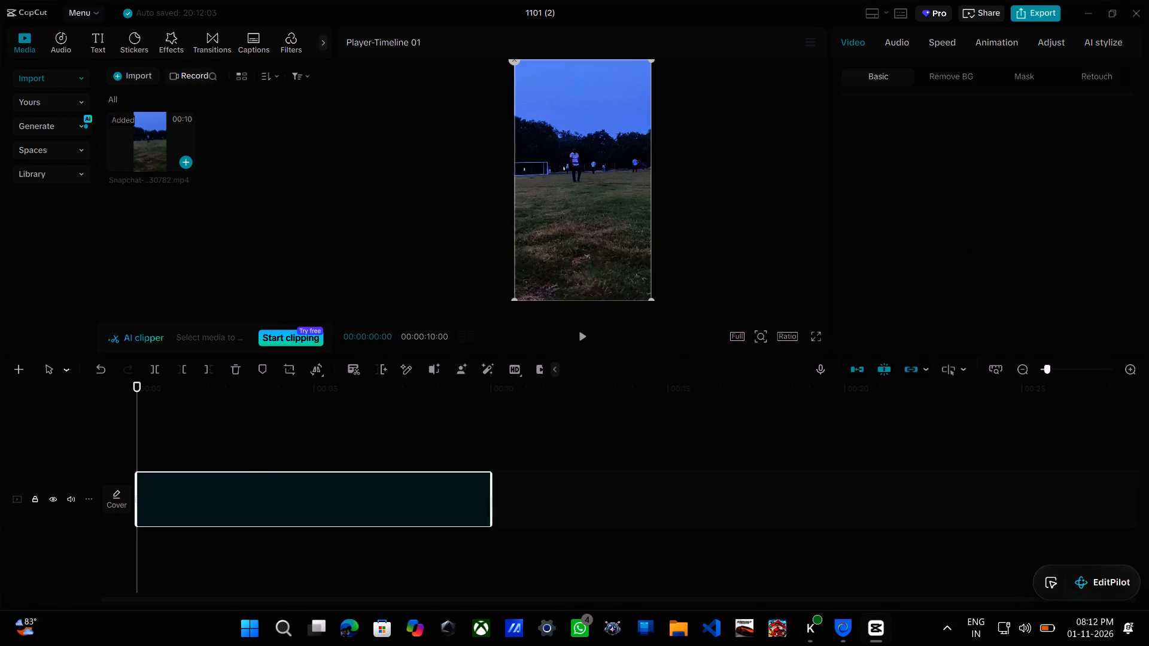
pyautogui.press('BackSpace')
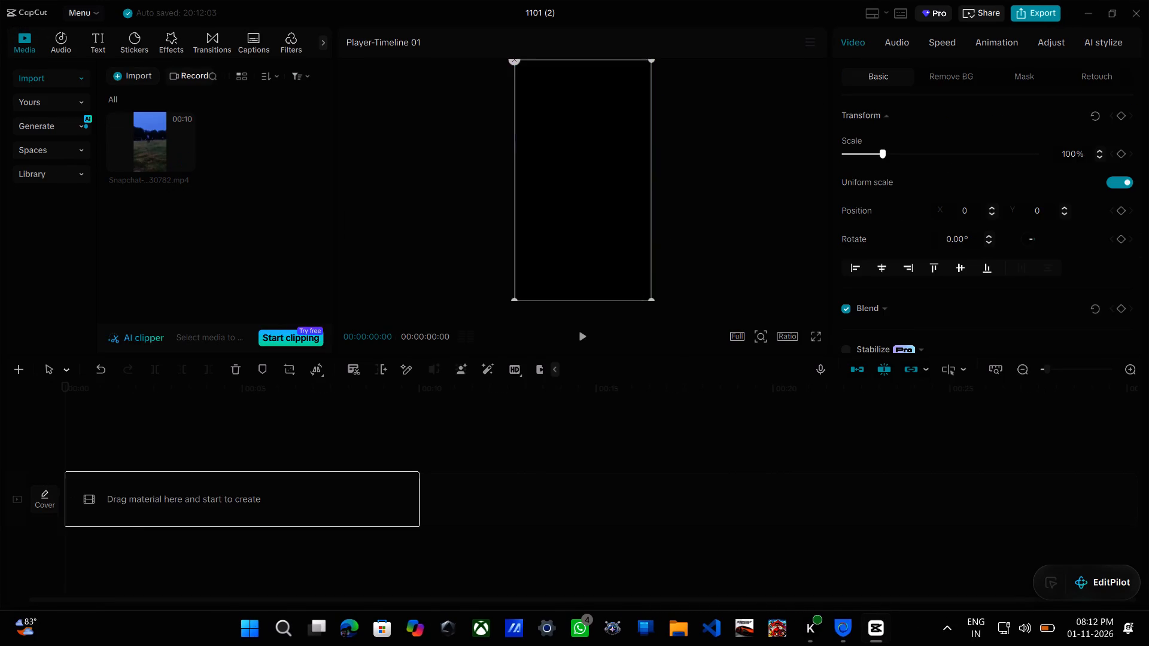
# Leave project 1101 (2) and go back to the home page.
pyautogui.click(99, 8)
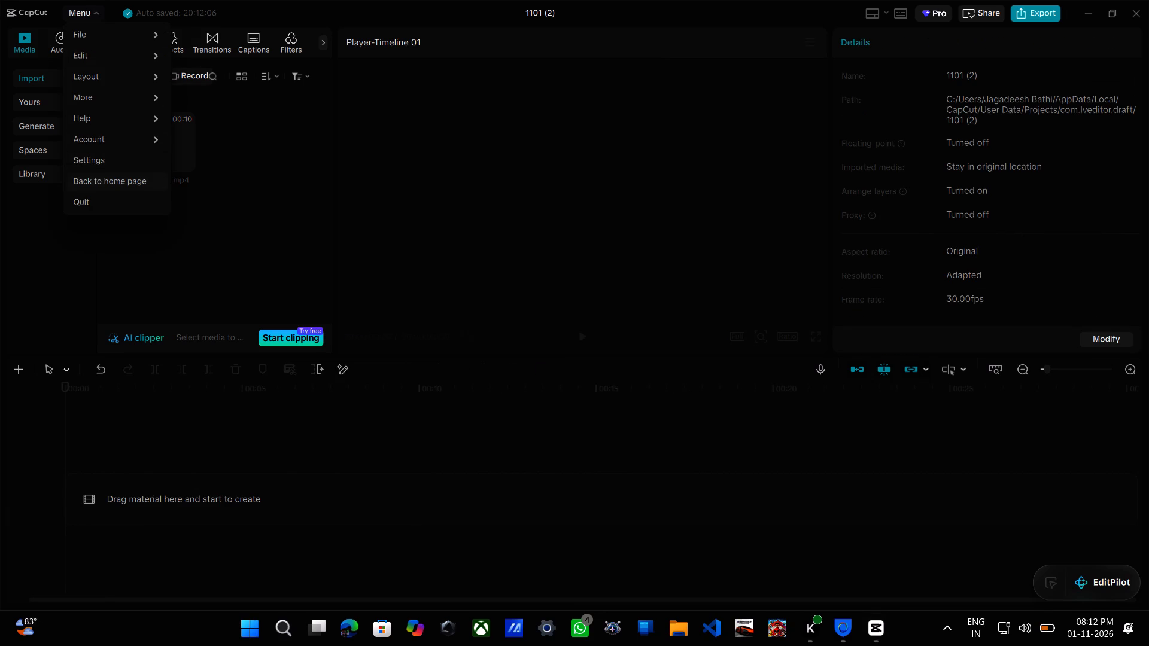
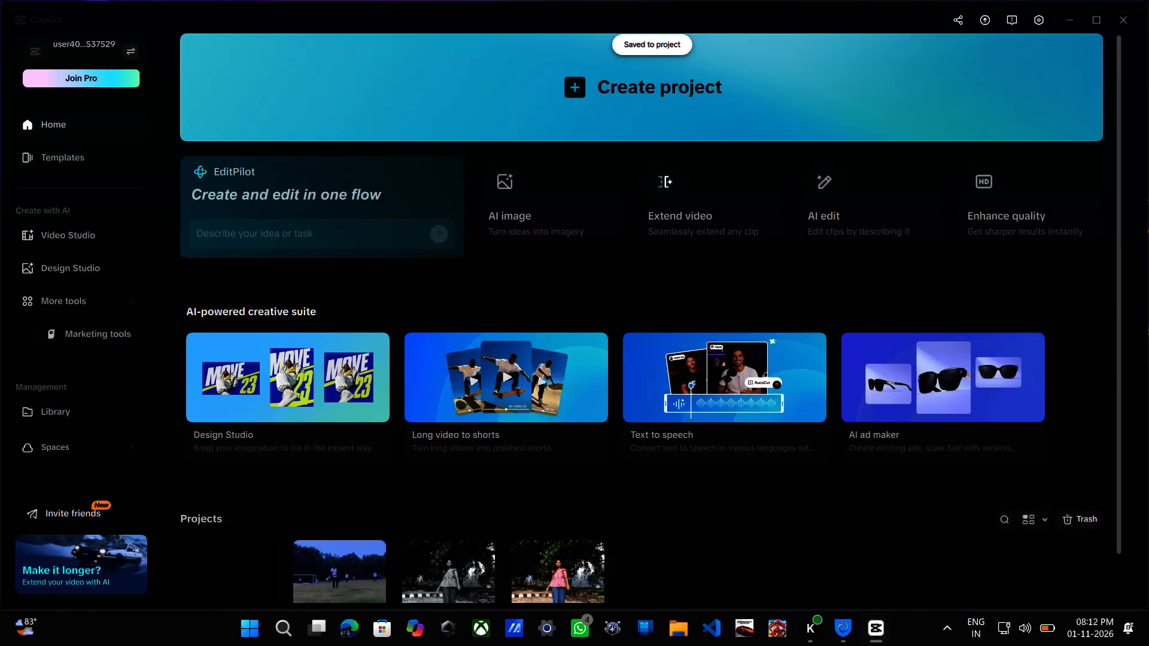
# Restore the deleted project 1027 (1) from the trash.
pyautogui.click(1086, 522)
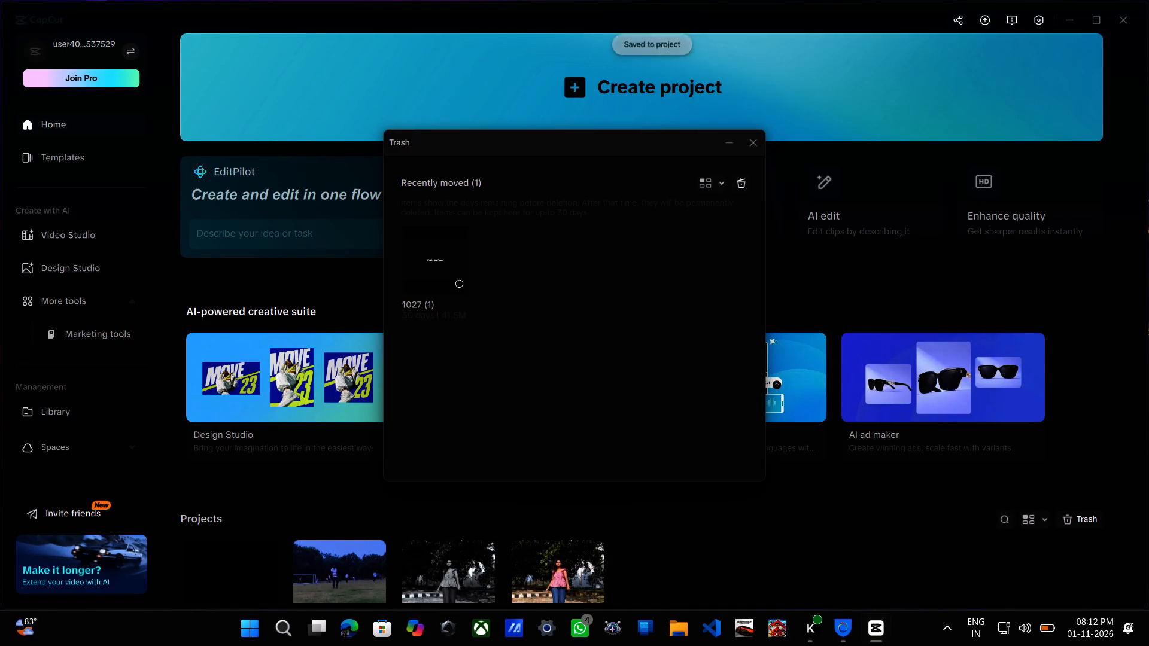
pyautogui.click(457, 285)
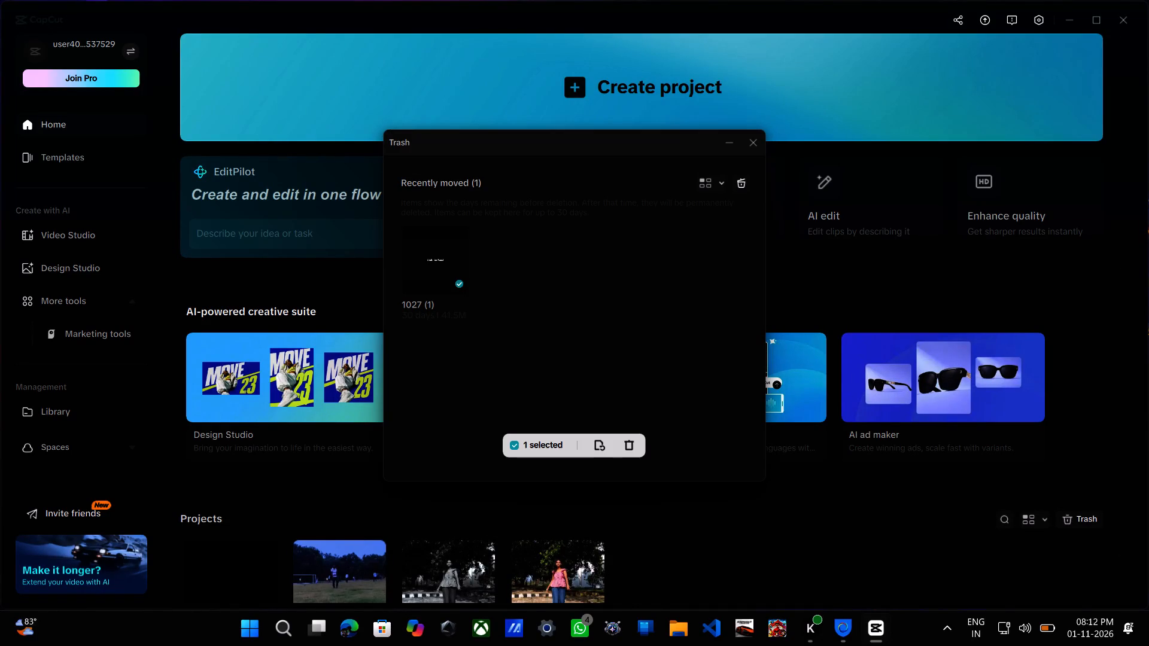
pyautogui.click(591, 442)
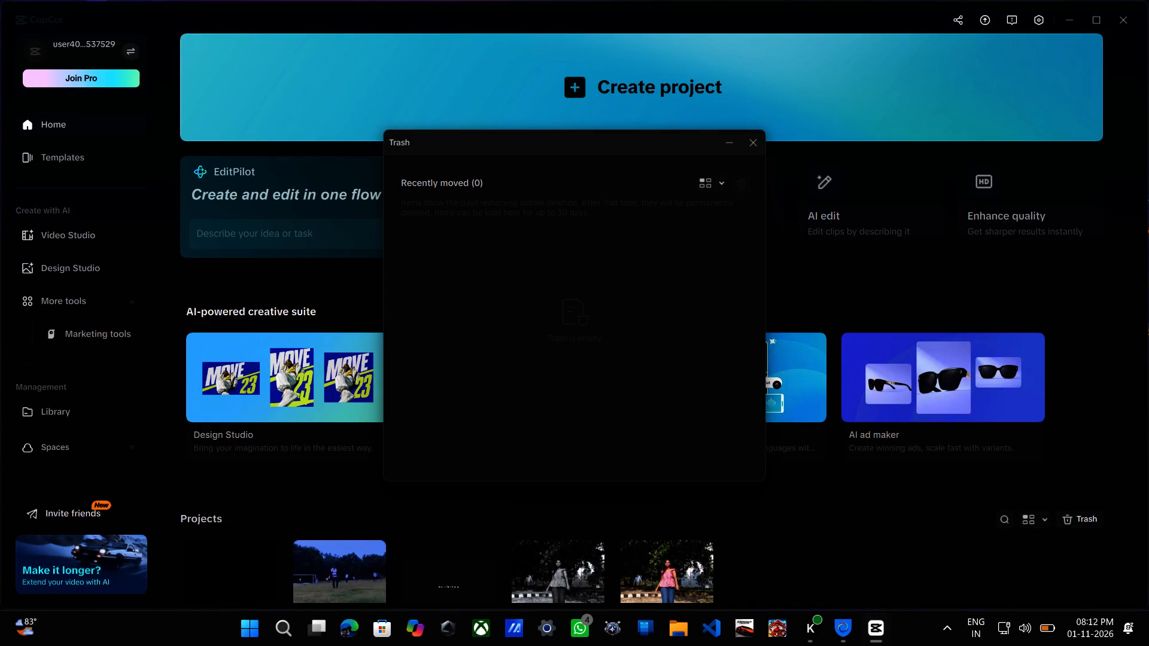
# Open the restored project 1027 (1) and dismiss the request to link its missing media.
pyautogui.doubleClick(455, 577)
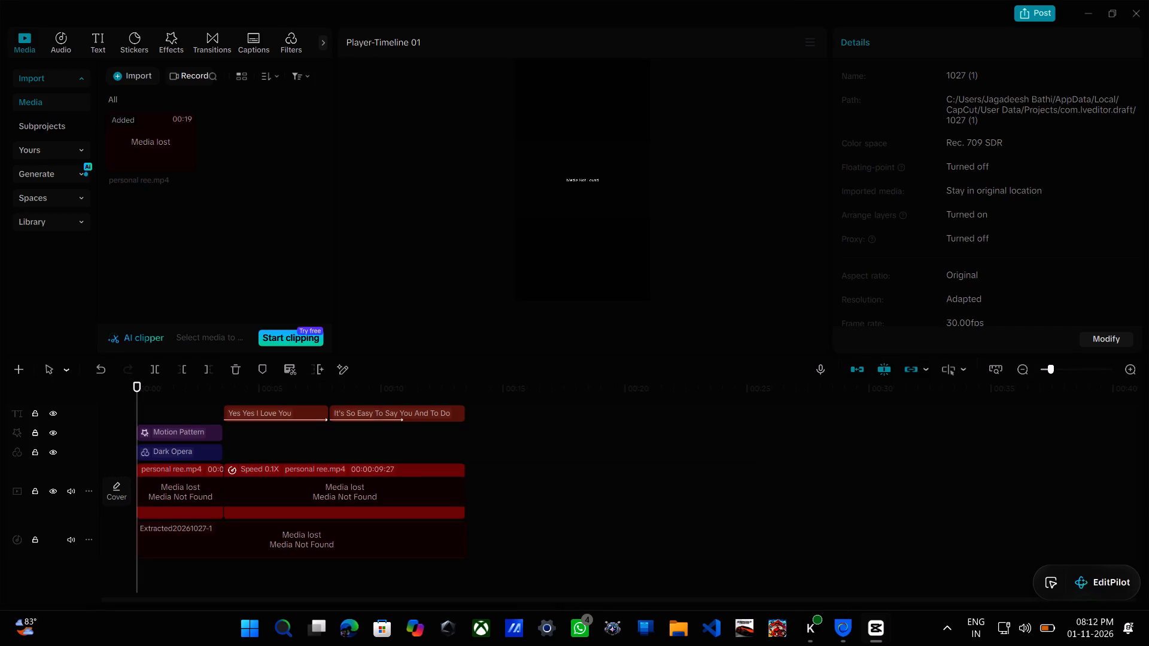
pyautogui.click(179, 482)
pyautogui.click(767, 455)
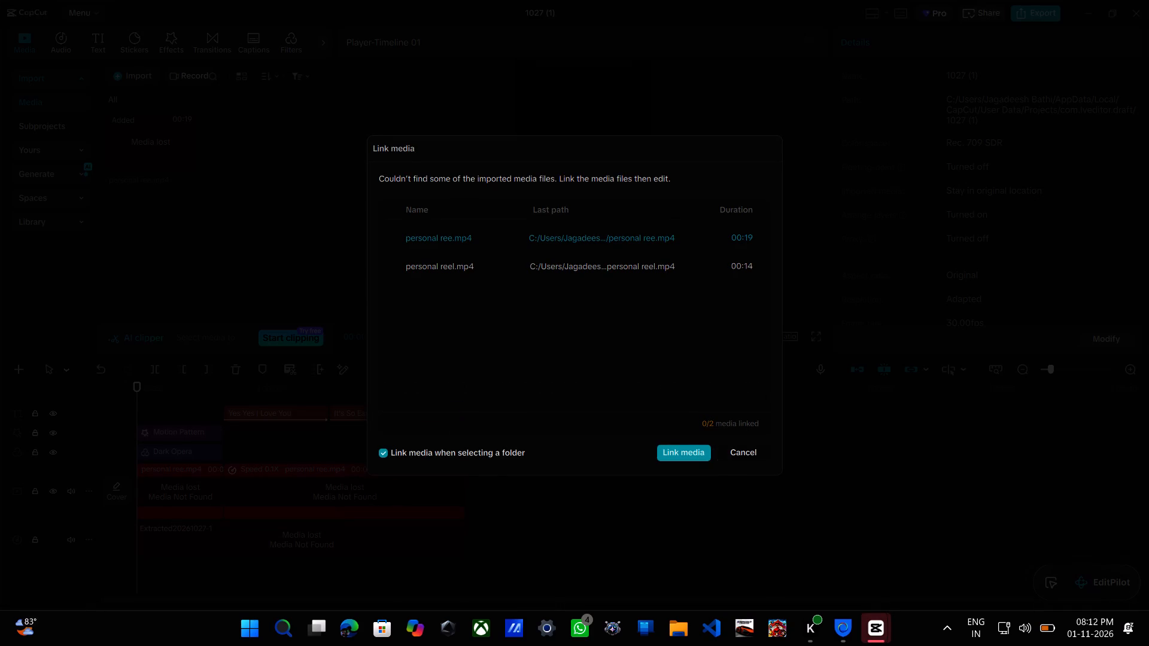
pyautogui.click(191, 477)
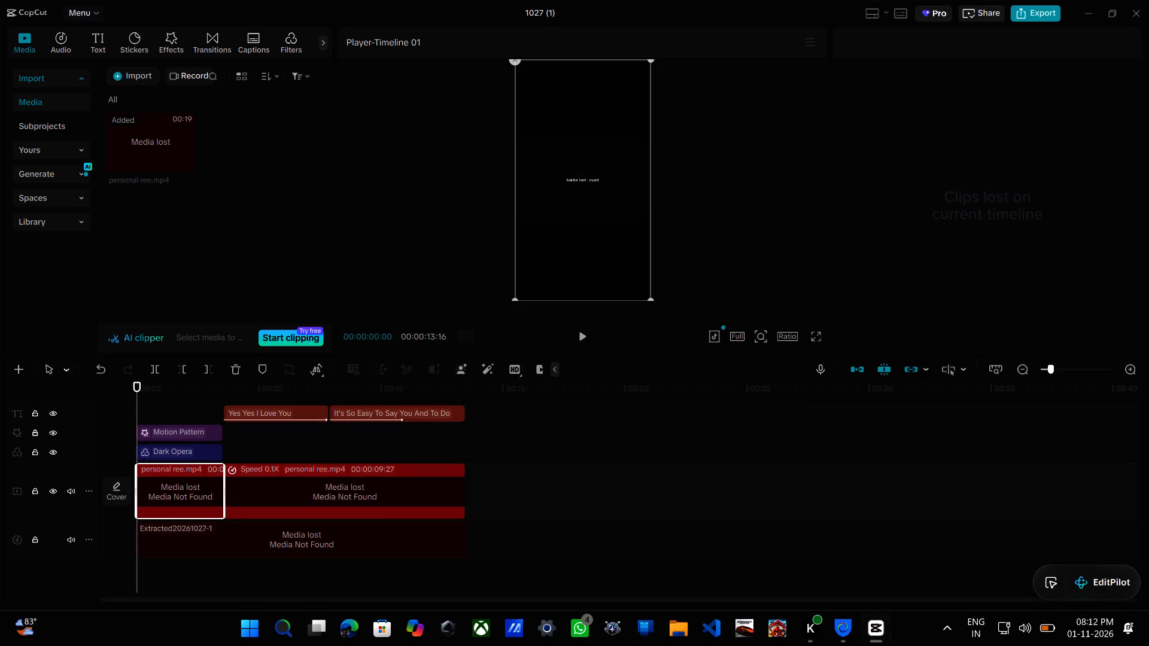
# Import the "Yes, yes I love you" mp3 from the device and add it to the timeline from the start.
pyautogui.click(127, 78)
pyautogui.click(157, 108)
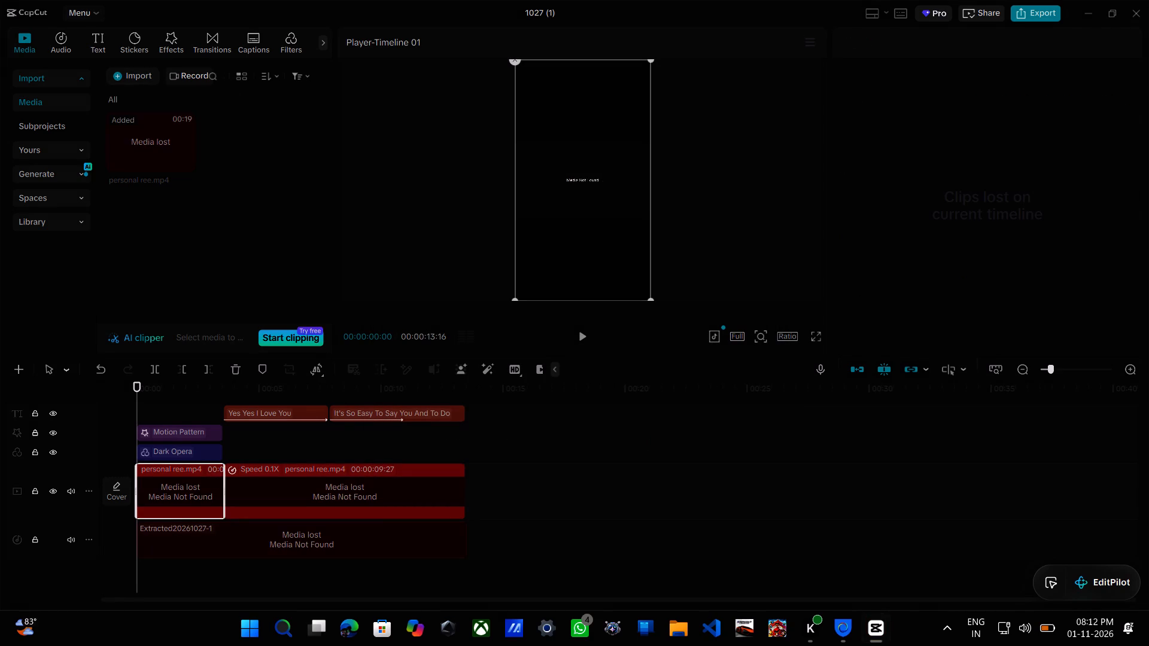
pyautogui.click(190, 123)
pyautogui.moveTo(190, 123); pyautogui.dragTo(192, 132)
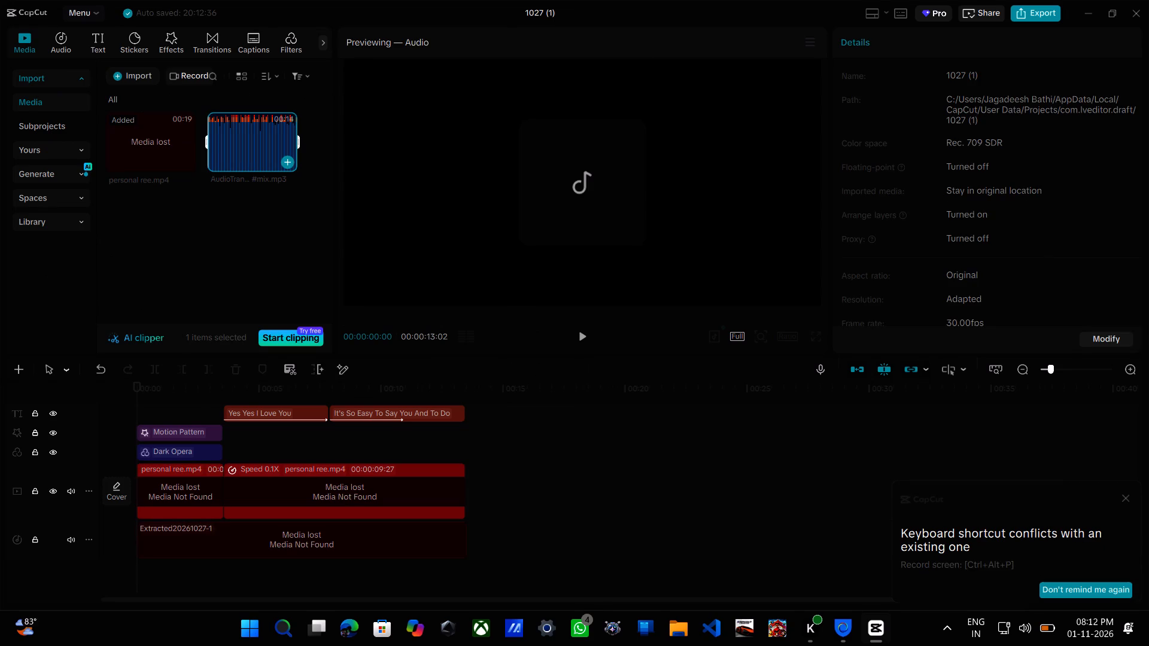
pyautogui.click(288, 167)
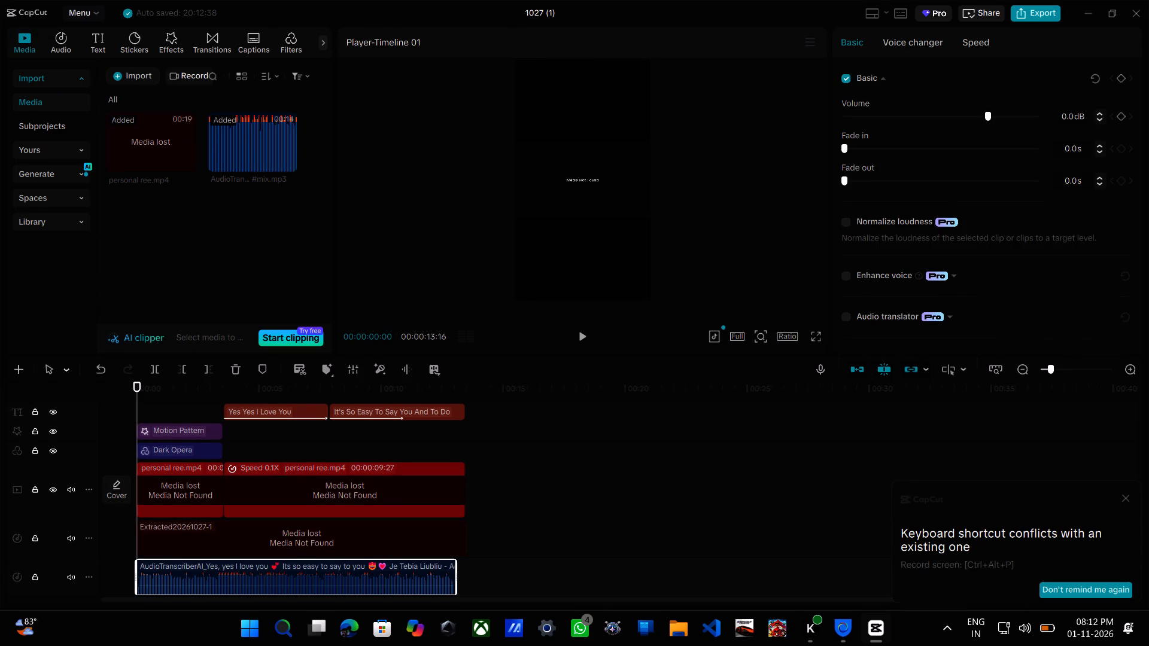
# Delete the missing extracted audio clip from the timeline.
pyautogui.click(284, 527)
pyautogui.press('BackSpace')
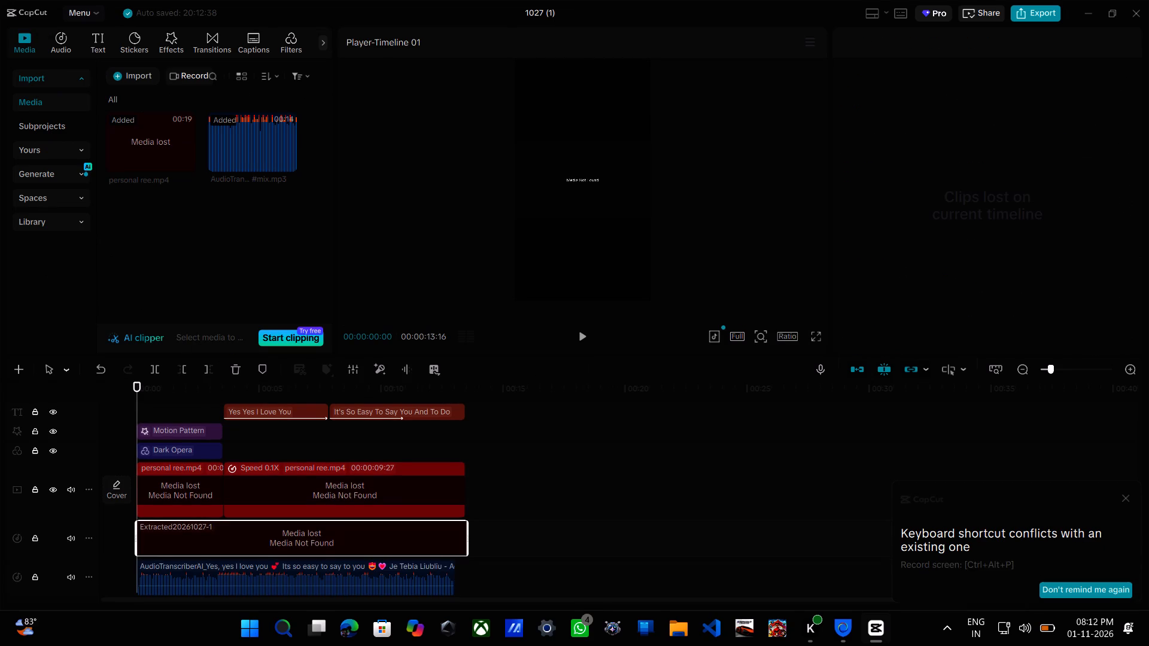
# Import the Snapchat video from the device and add it at the beginning of the main video track.
pyautogui.click(138, 77)
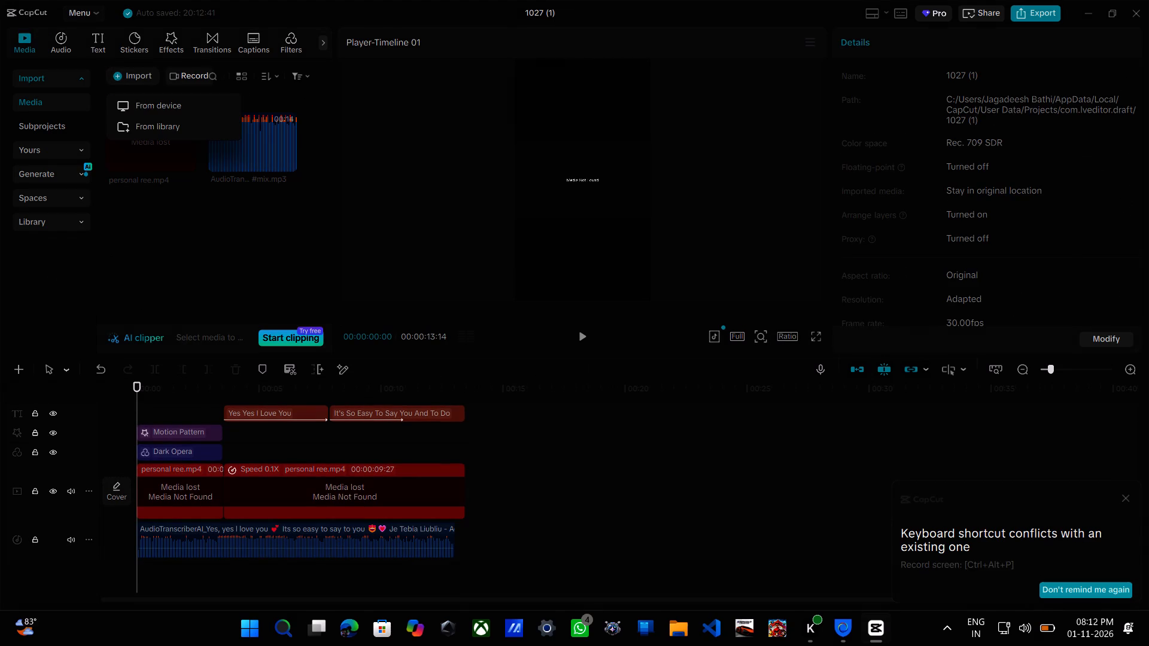
pyautogui.click(181, 105)
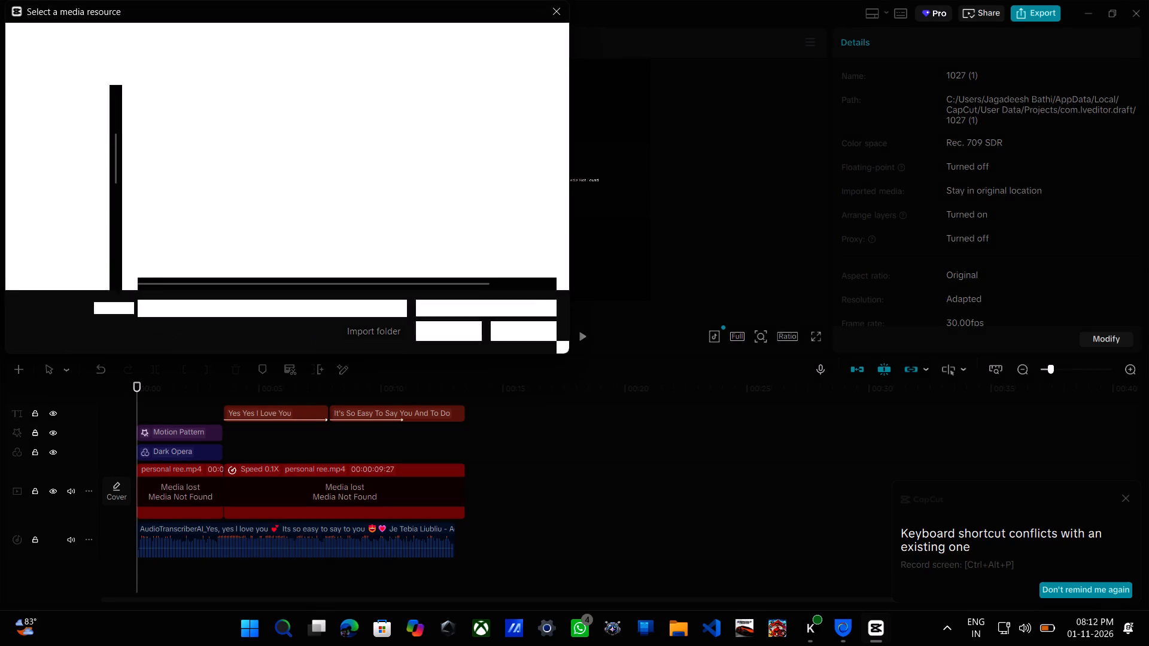
pyautogui.doubleClick(212, 146)
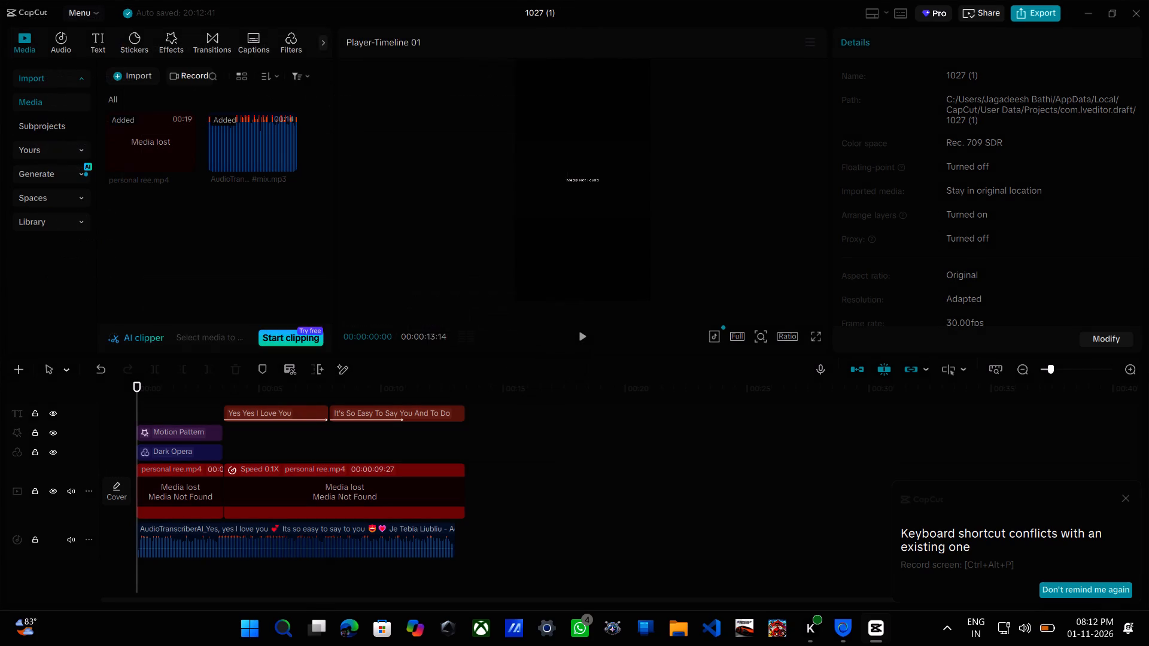
pyautogui.click(188, 246)
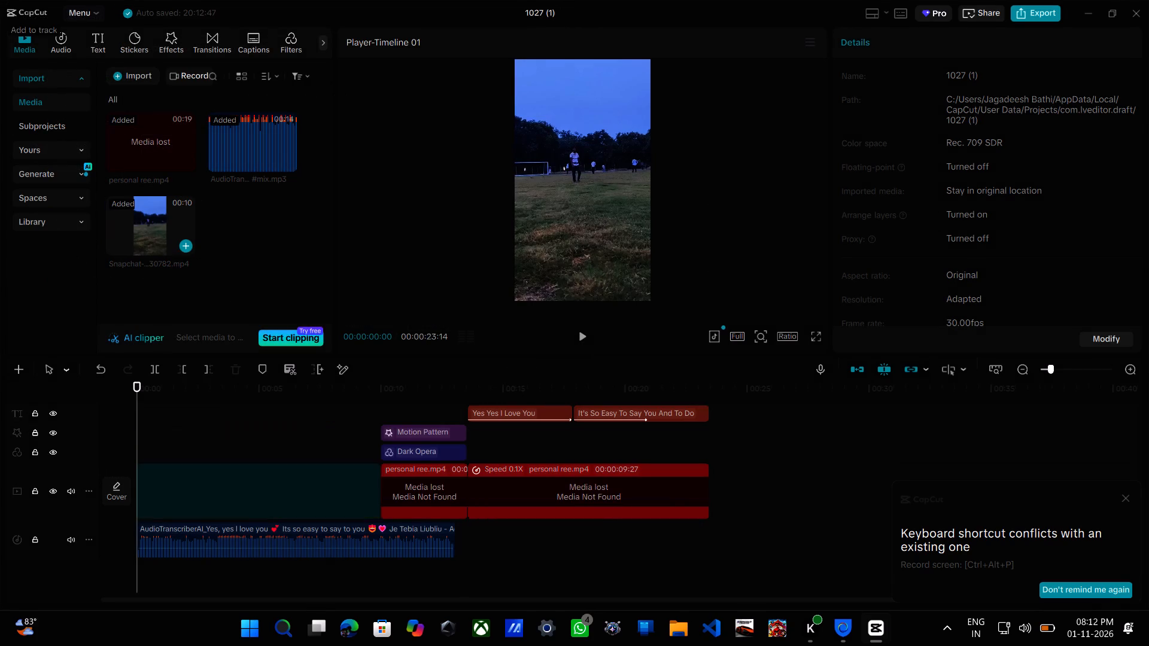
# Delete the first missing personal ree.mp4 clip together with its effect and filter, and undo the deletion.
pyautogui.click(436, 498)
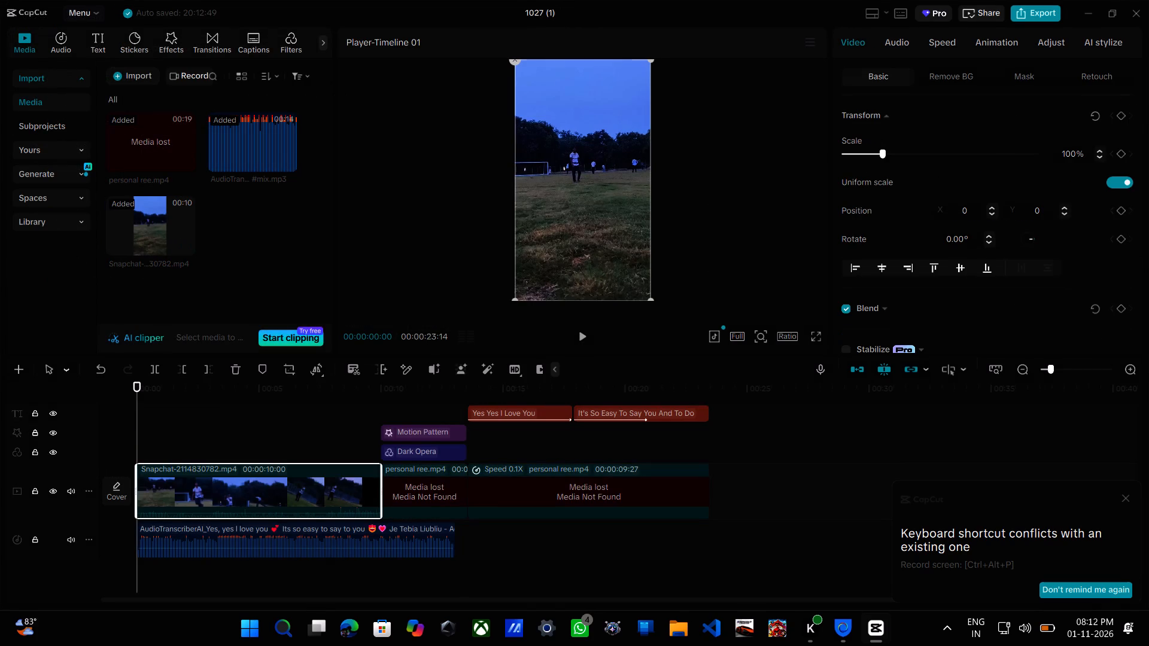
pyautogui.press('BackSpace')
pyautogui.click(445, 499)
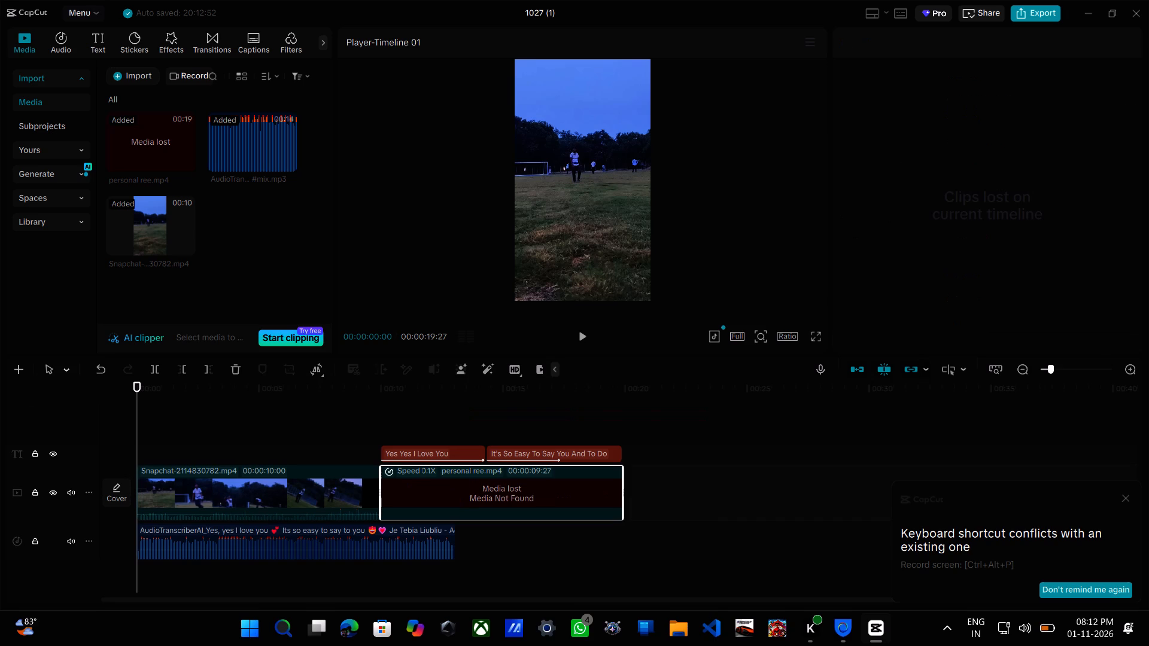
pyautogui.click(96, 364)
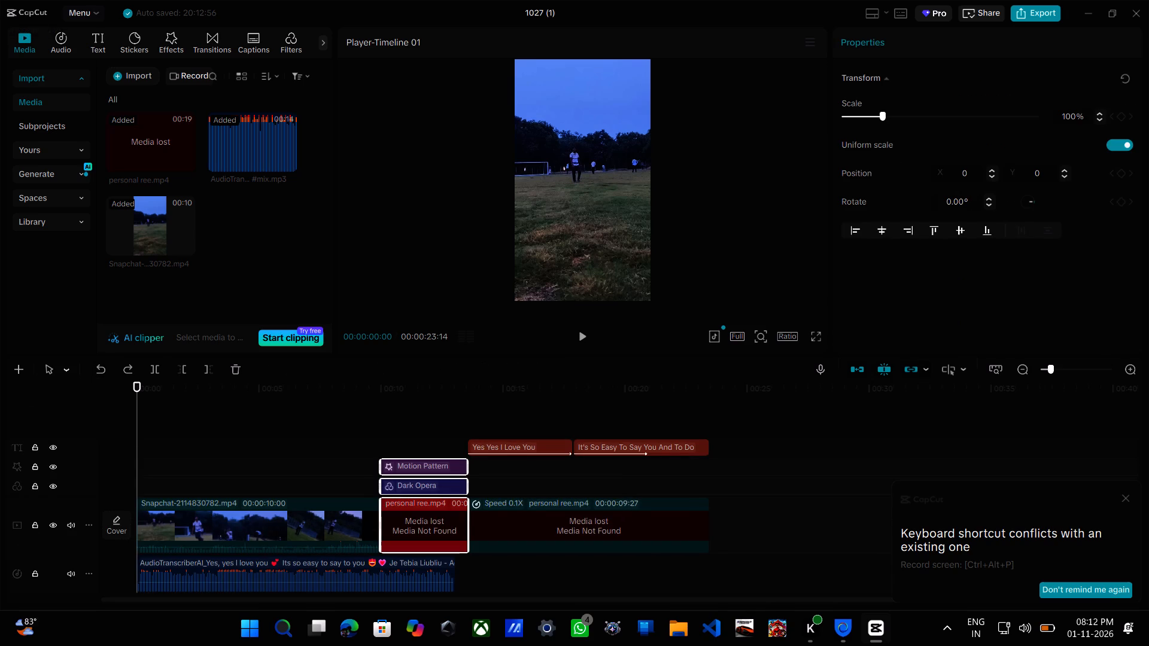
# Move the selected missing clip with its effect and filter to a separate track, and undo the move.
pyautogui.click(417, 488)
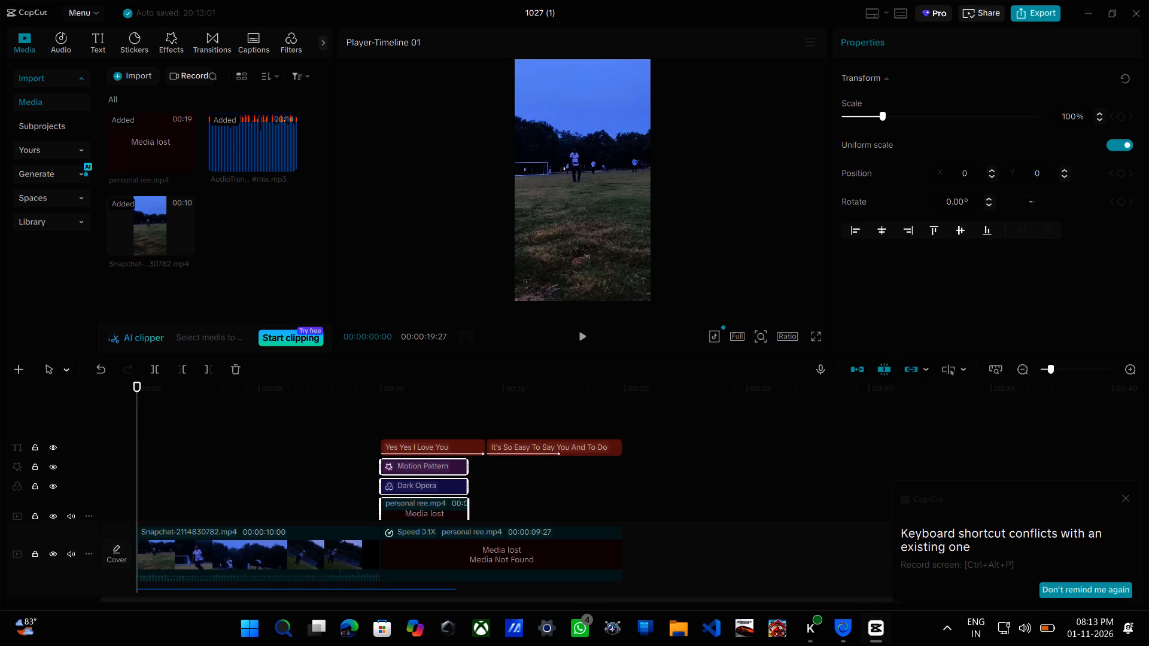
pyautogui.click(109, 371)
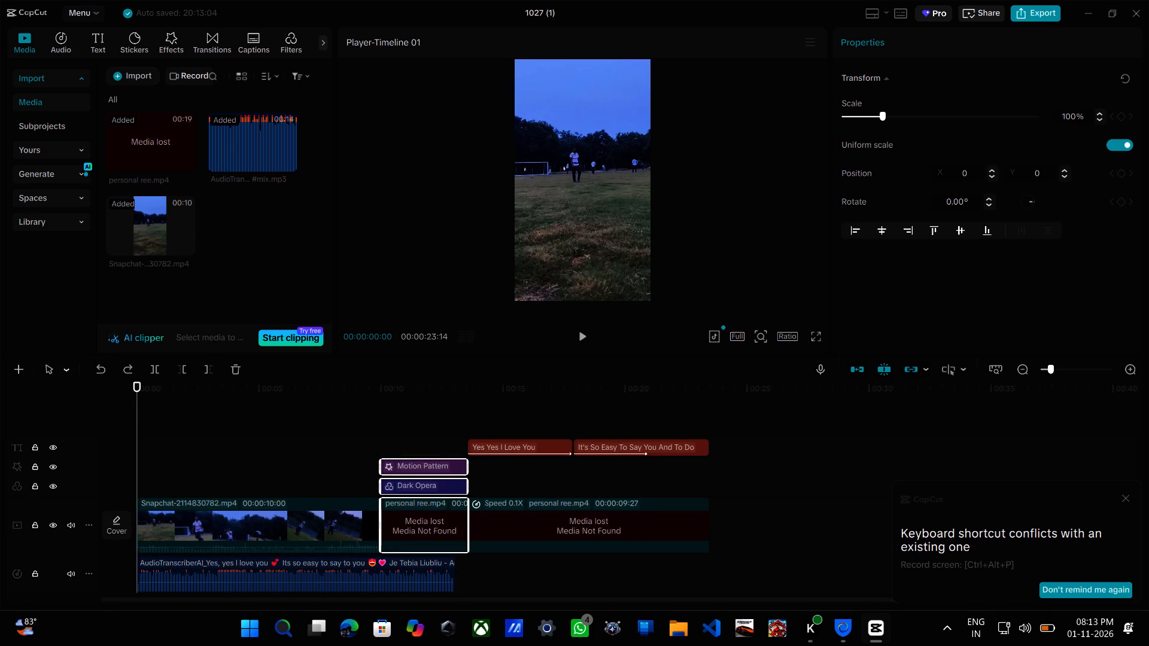
# Move the Dark Opera filter and the Motion Pattern effect to the start of the timeline, above the Snapchat clip.
pyautogui.click(423, 482)
pyautogui.click(423, 482)
pyautogui.moveTo(423, 482); pyautogui.dragTo(184, 474)
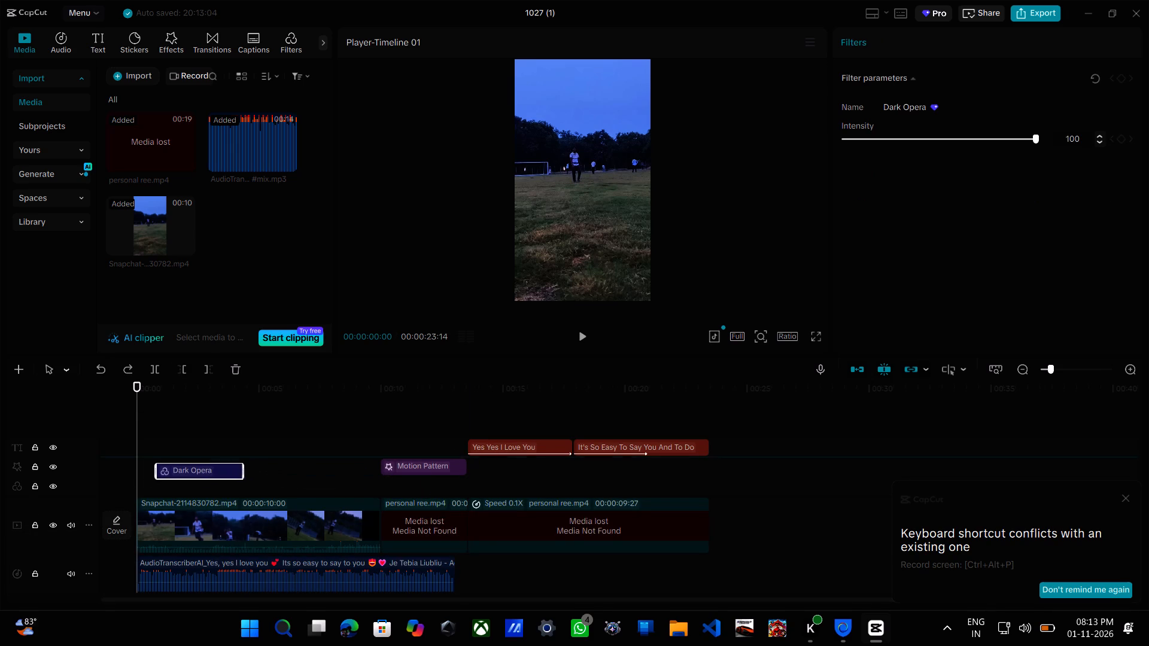
pyautogui.moveTo(184, 474); pyautogui.dragTo(182, 486)
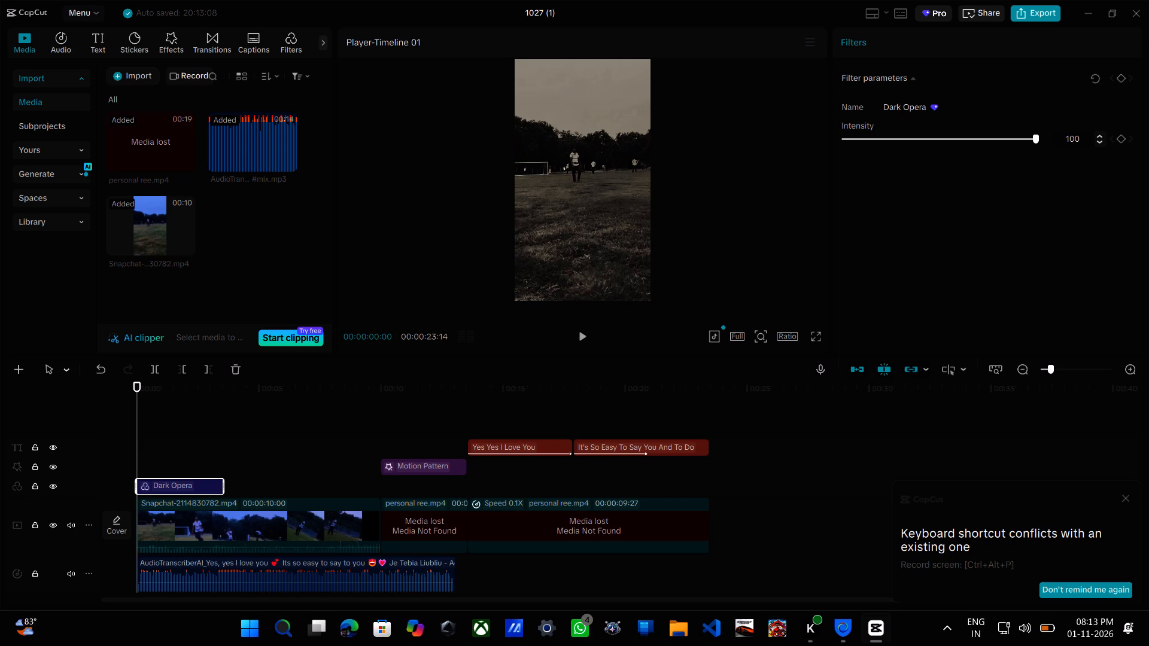
pyautogui.click(407, 467)
pyautogui.moveTo(407, 467); pyautogui.dragTo(185, 460)
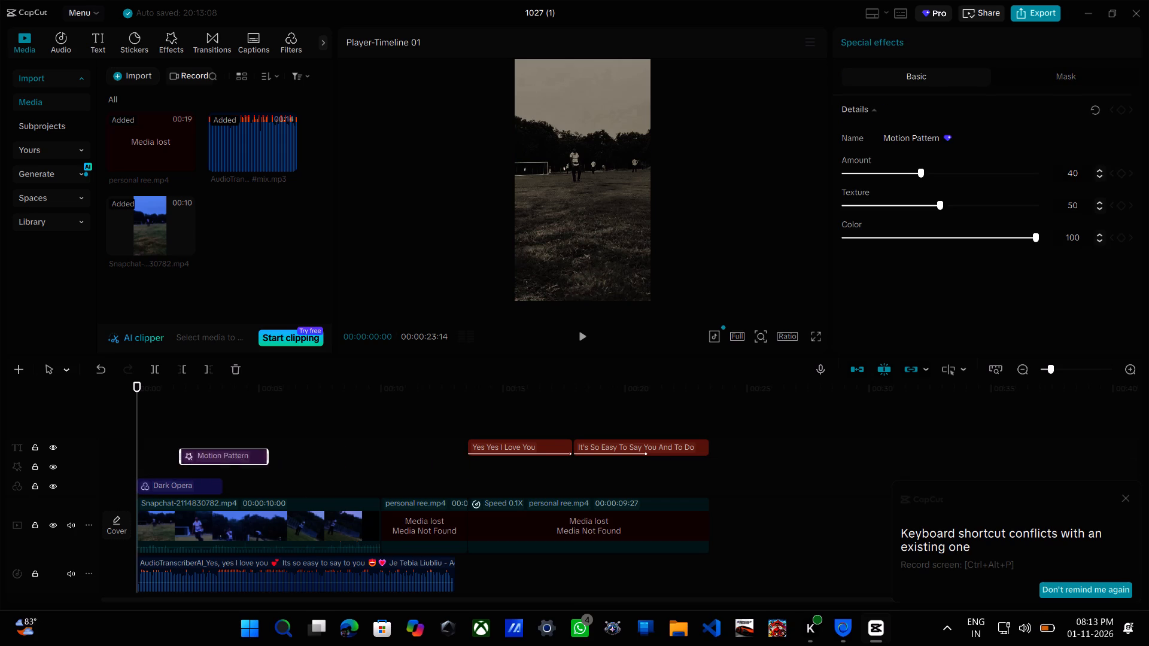
pyautogui.moveTo(185, 460); pyautogui.dragTo(156, 469)
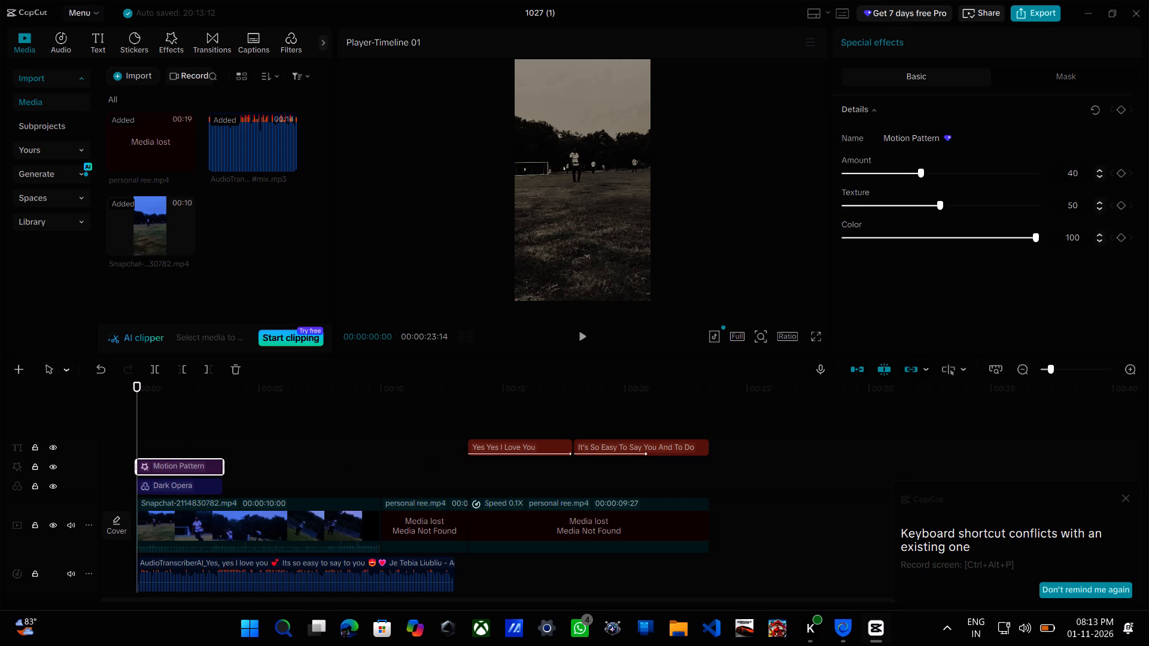
# Move the "Yes Yes I Love You" caption to where the effects end, and place "It's So Easy To Say You And To Do" directly after it.
pyautogui.moveTo(516, 445); pyautogui.dragTo(279, 471)
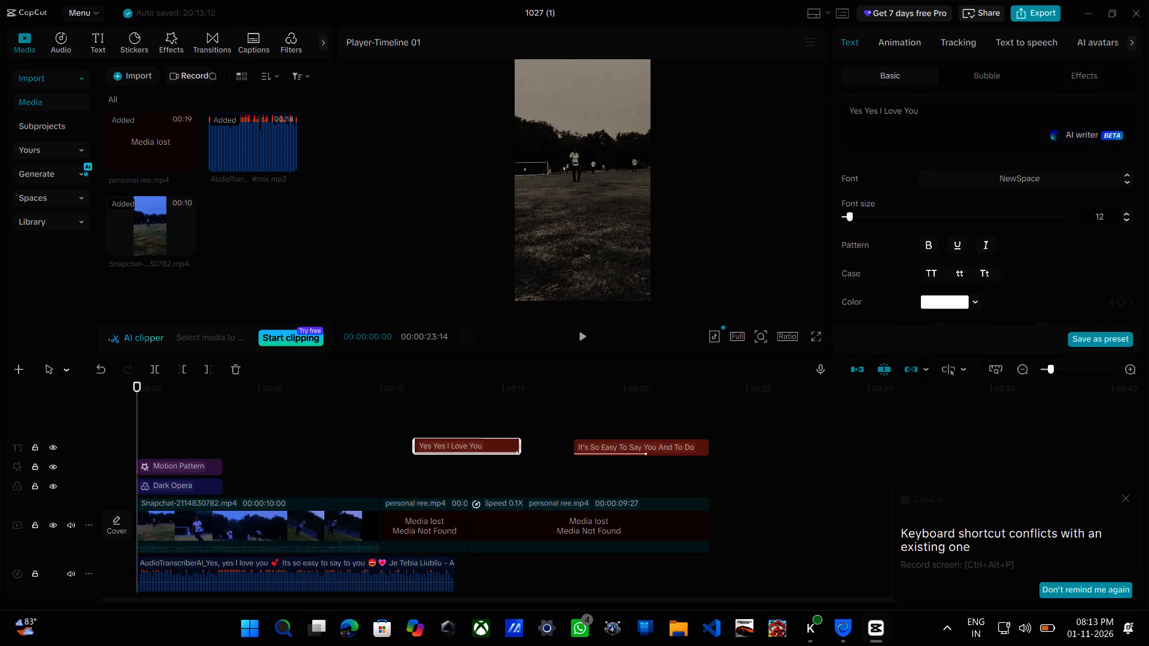
pyautogui.moveTo(279, 471); pyautogui.dragTo(271, 449)
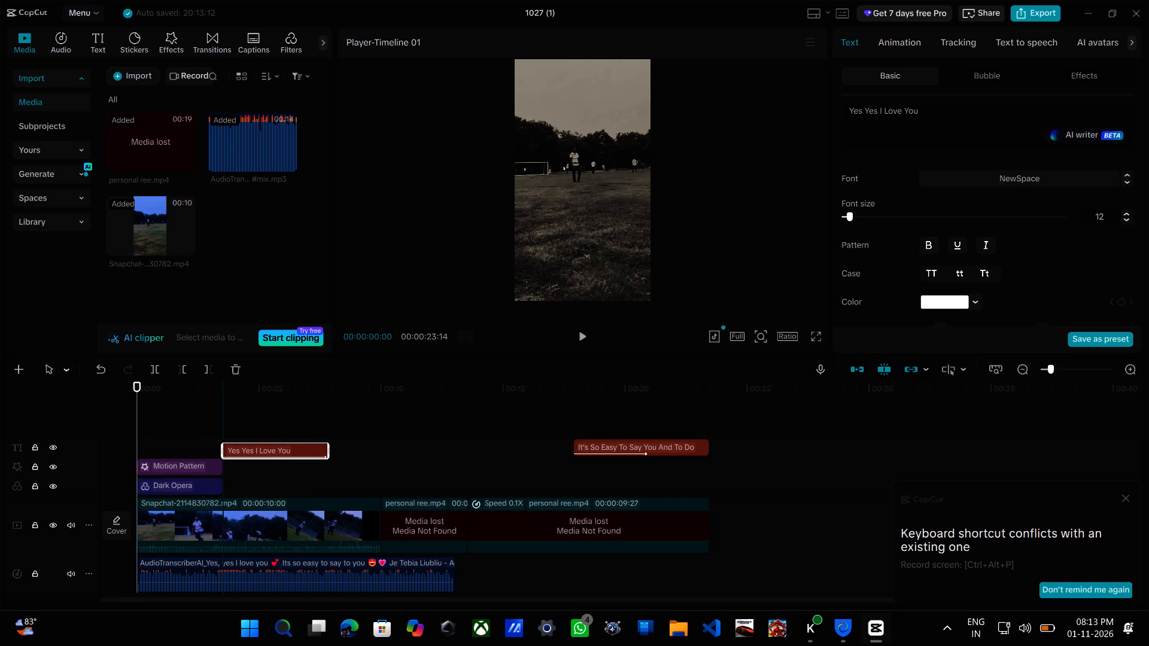
pyautogui.moveTo(271, 449); pyautogui.dragTo(274, 447)
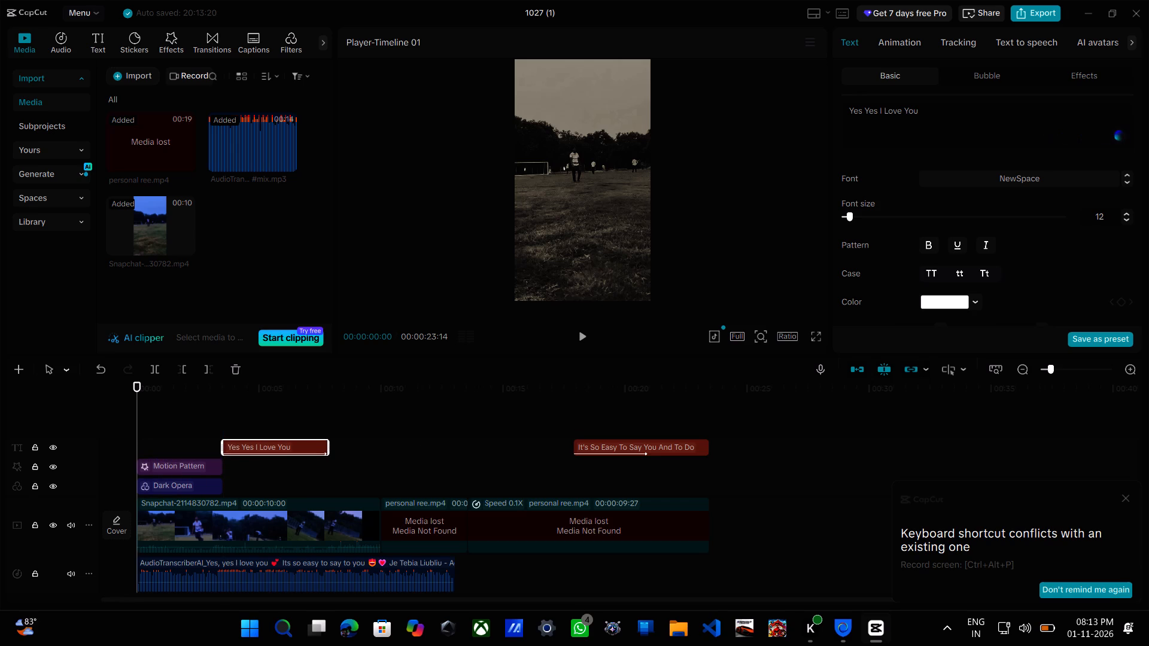
pyautogui.moveTo(607, 450); pyautogui.dragTo(365, 452)
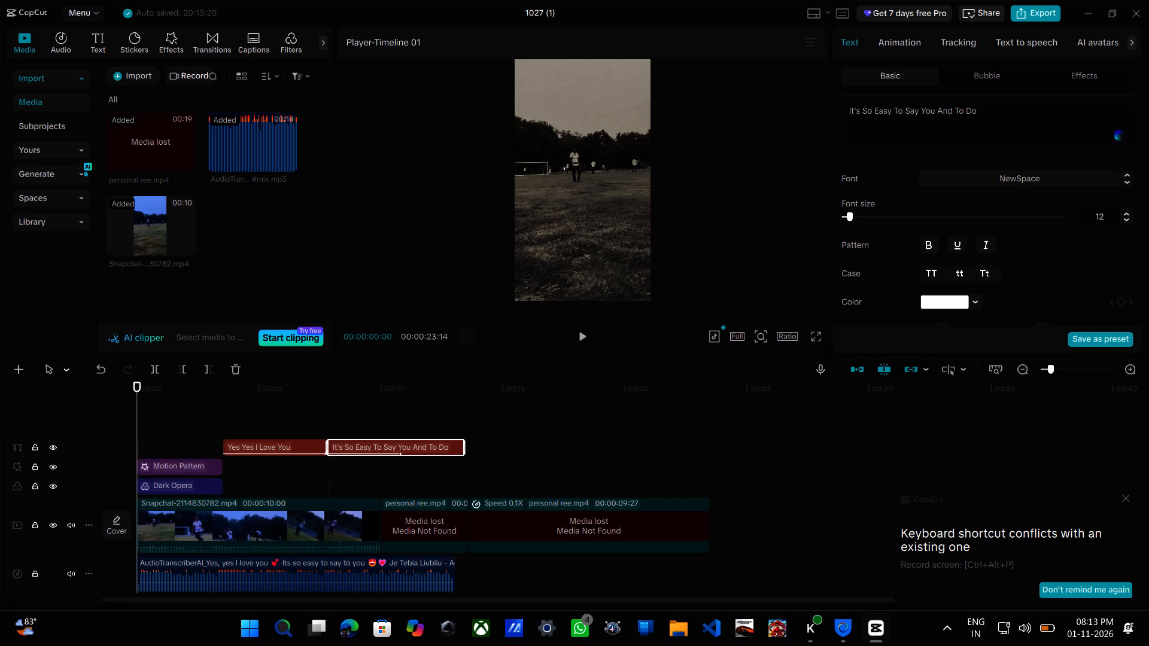
# Delete both missing personal ree.mp4 clips from the main video track.
pyautogui.click(437, 551)
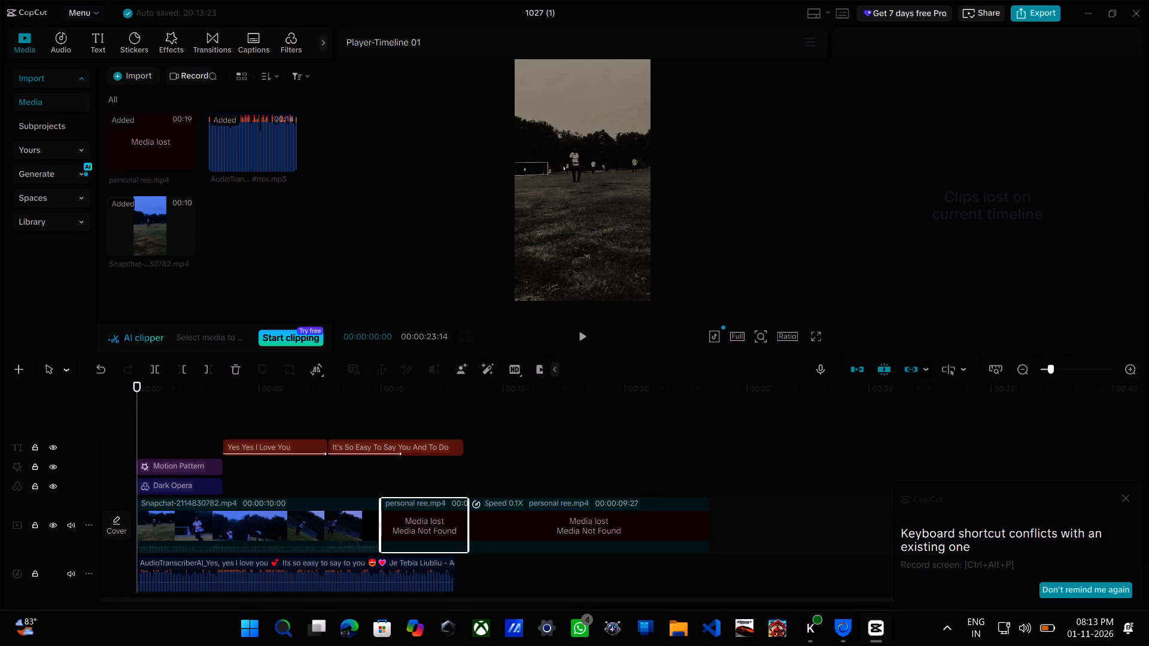
pyautogui.press('BackSpace')
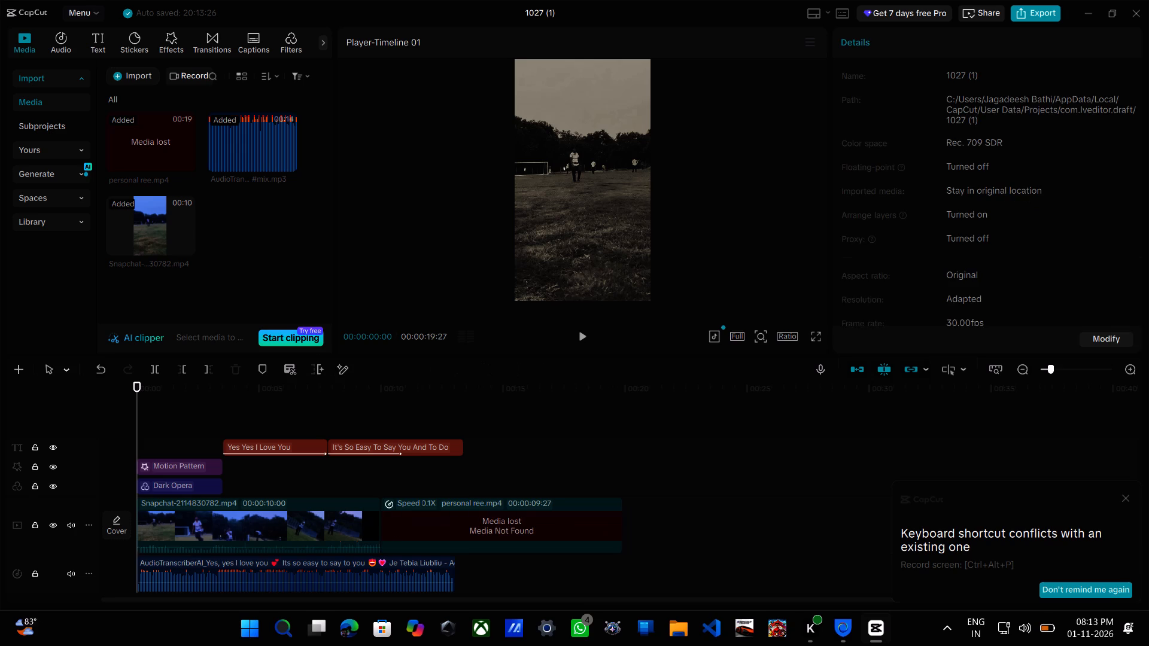
pyautogui.click(484, 548)
pyautogui.press('BackSpace')
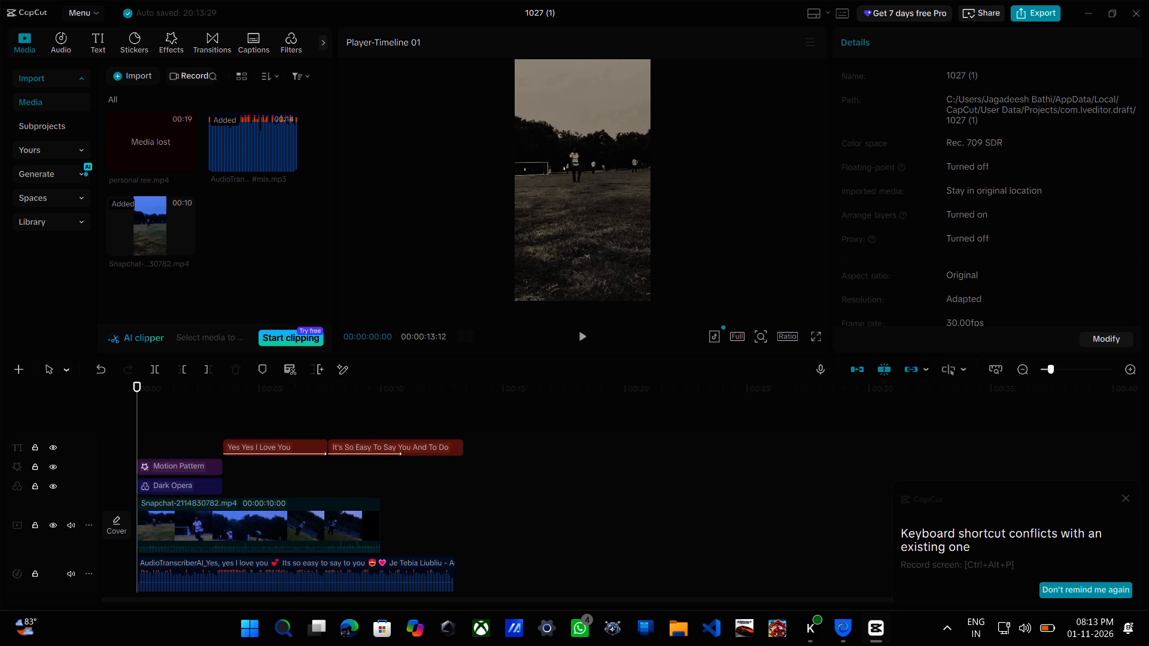
# Split the Snapchat clip at 00:00:03:17, at the mid-air jump where the Motion Pattern effect and Dark Opera filter end.
pyautogui.click(244, 526)
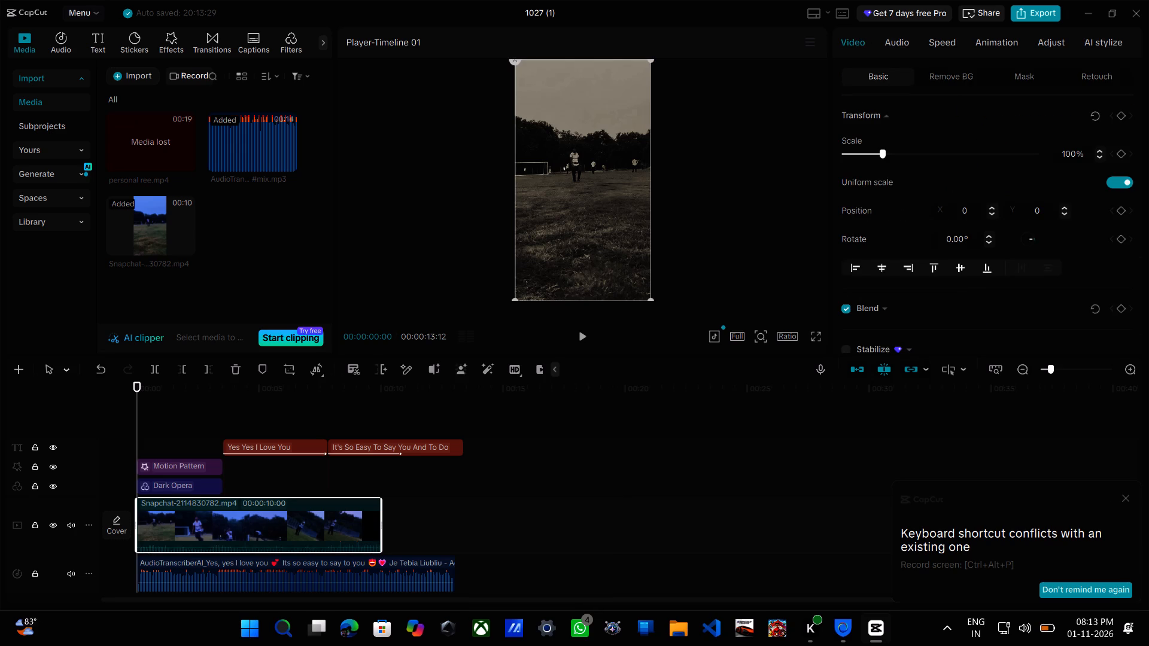
pyautogui.press('space')
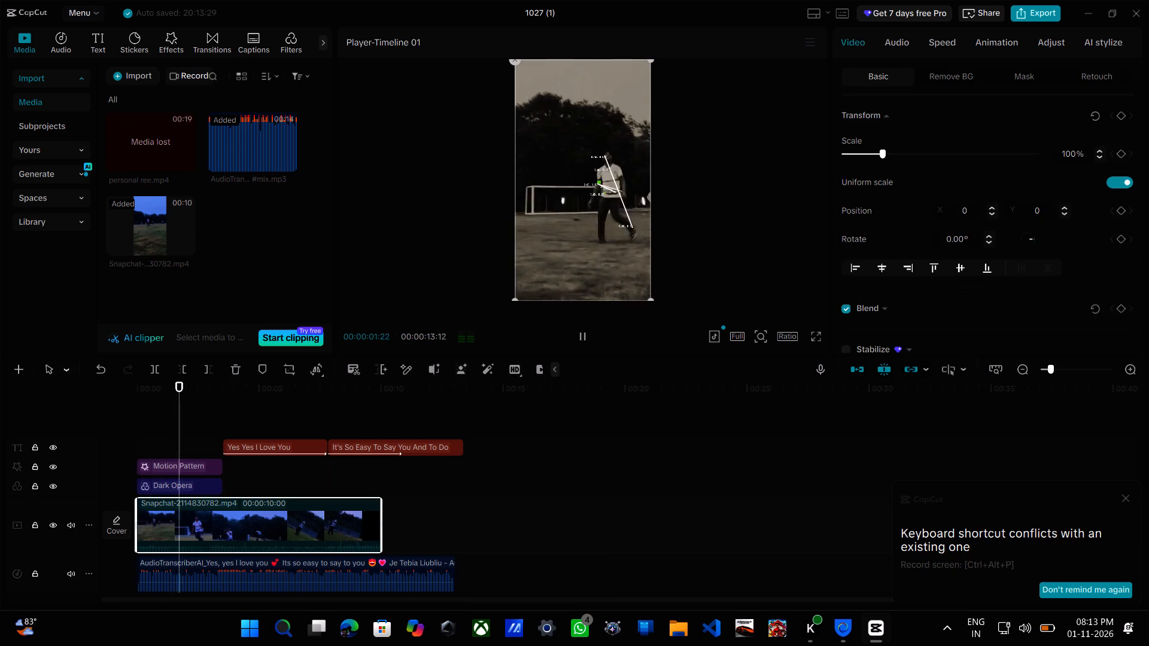
pyautogui.press('space')
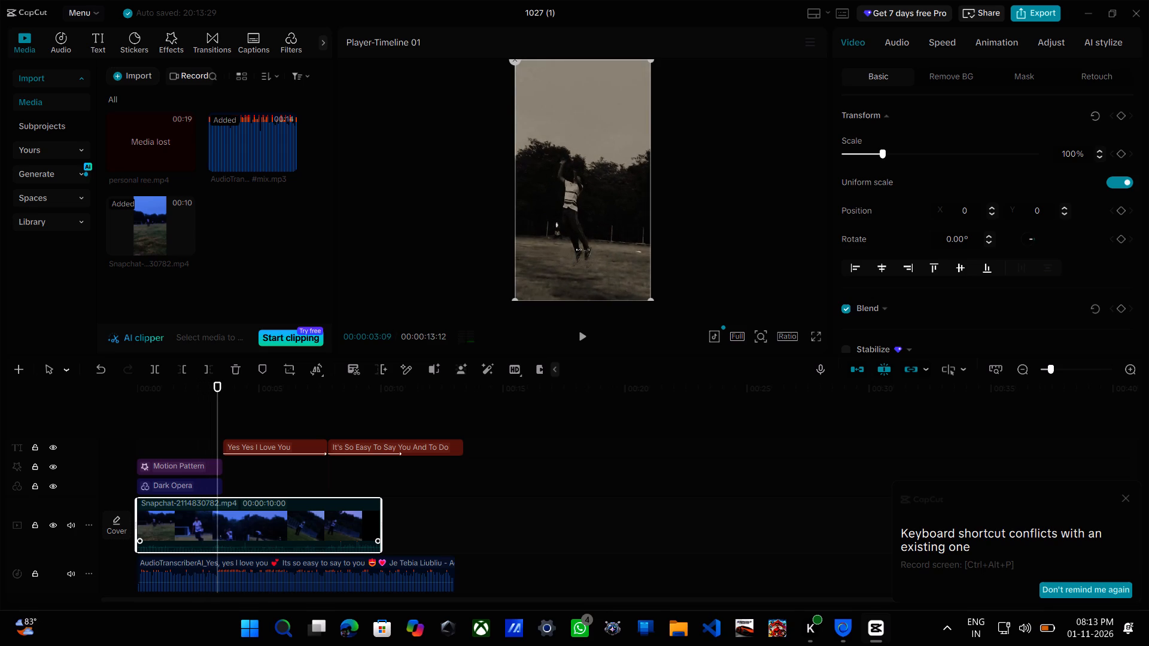
pyautogui.press('space')
pyautogui.press('space')
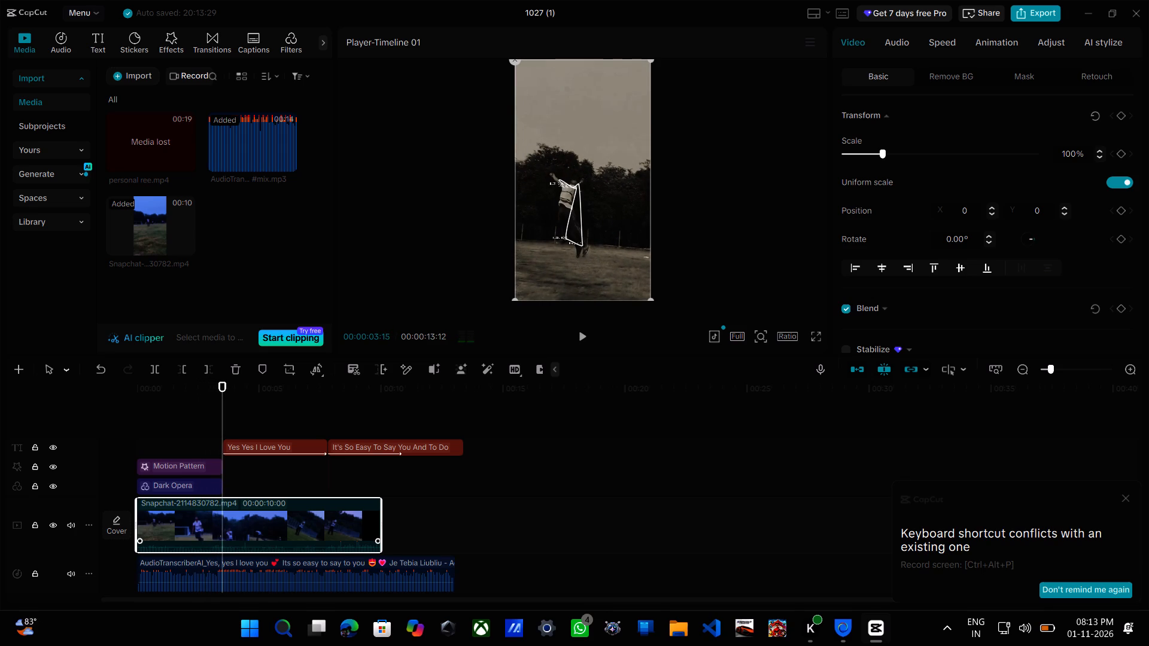
pyautogui.moveTo(224, 419); pyautogui.dragTo(219, 420)
pyautogui.press('Left')
pyautogui.press('Left')
pyautogui.press('Left')
pyautogui.press('Left')
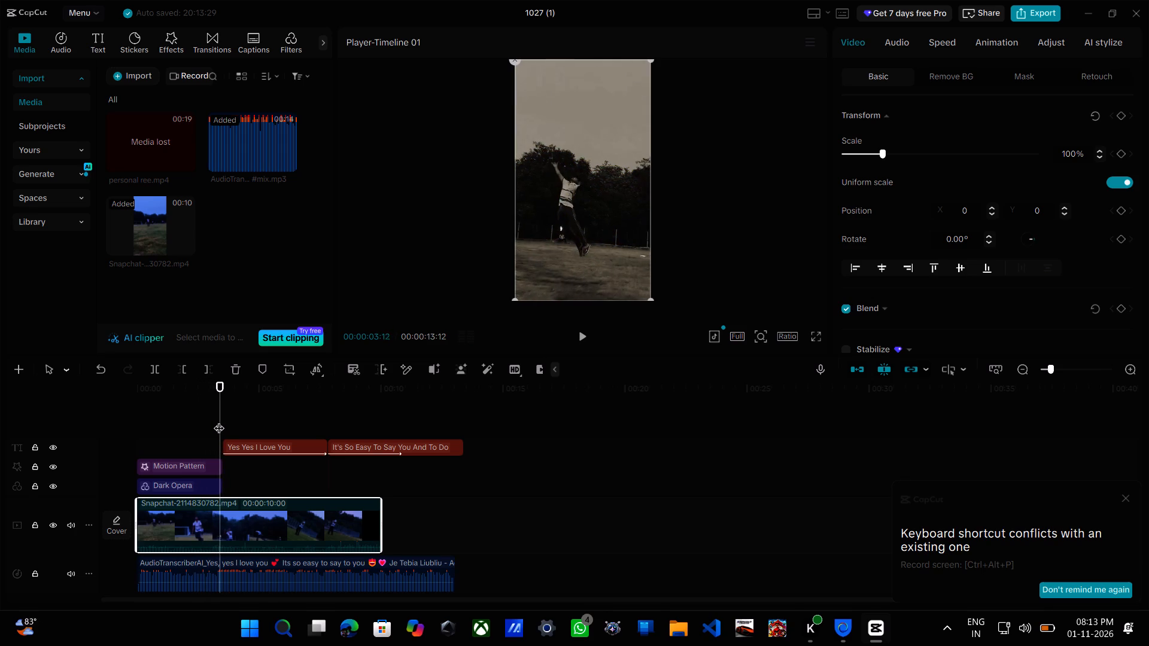
pyautogui.press('Left')
pyautogui.press('Left')
pyautogui.press('Left')
pyautogui.press('Left')
pyautogui.press('Left')
pyautogui.press('Left')
pyautogui.press('Left')
pyautogui.press('Left')
pyautogui.press('Left')
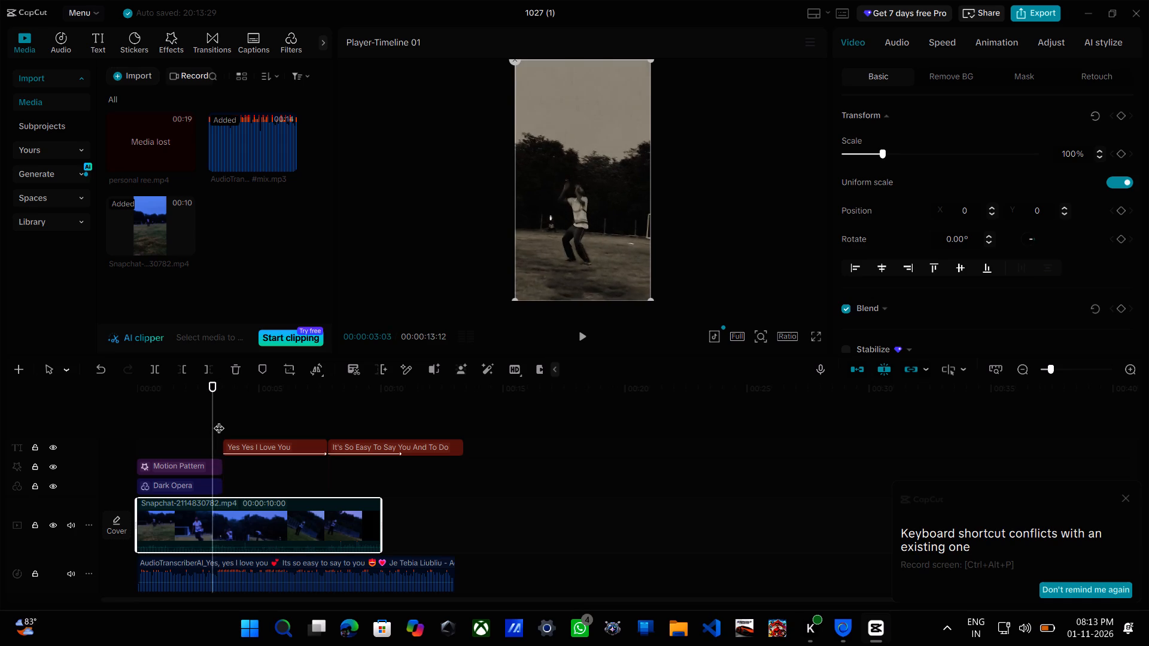
pyautogui.press('Left')
pyautogui.press('Left')
pyautogui.press('Left')
pyautogui.press('Left')
pyautogui.press('Left')
pyautogui.press('Left')
pyautogui.press('Left')
pyautogui.press('Left')
pyautogui.press('Left')
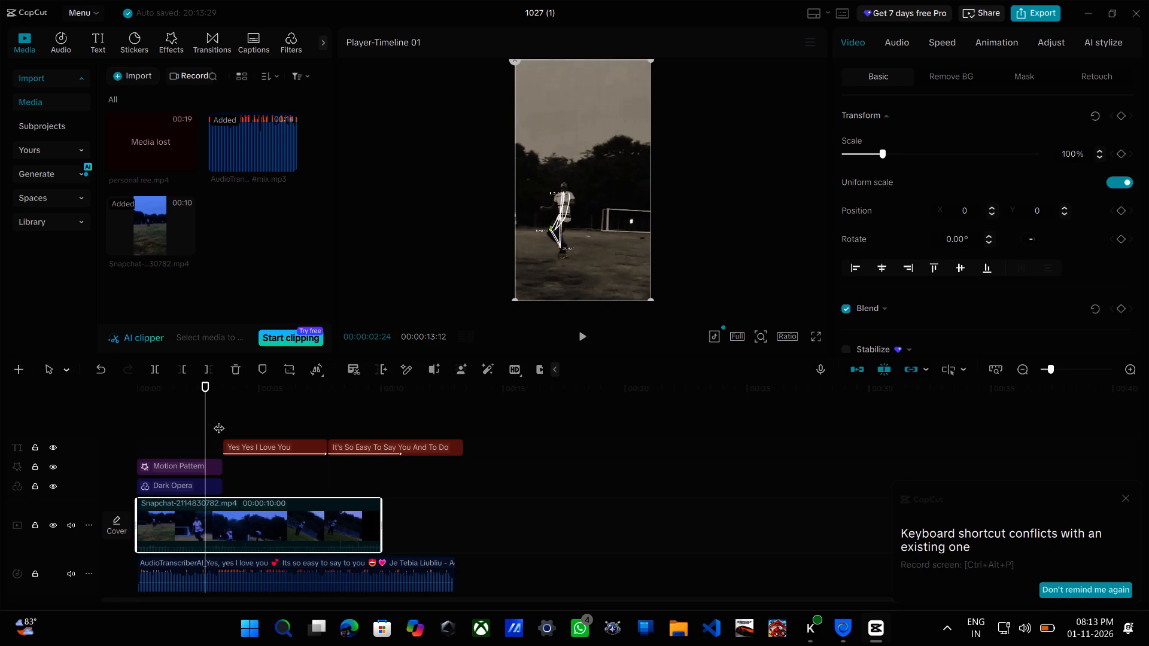
pyautogui.press('Left')
pyautogui.press('space')
pyautogui.press('space')
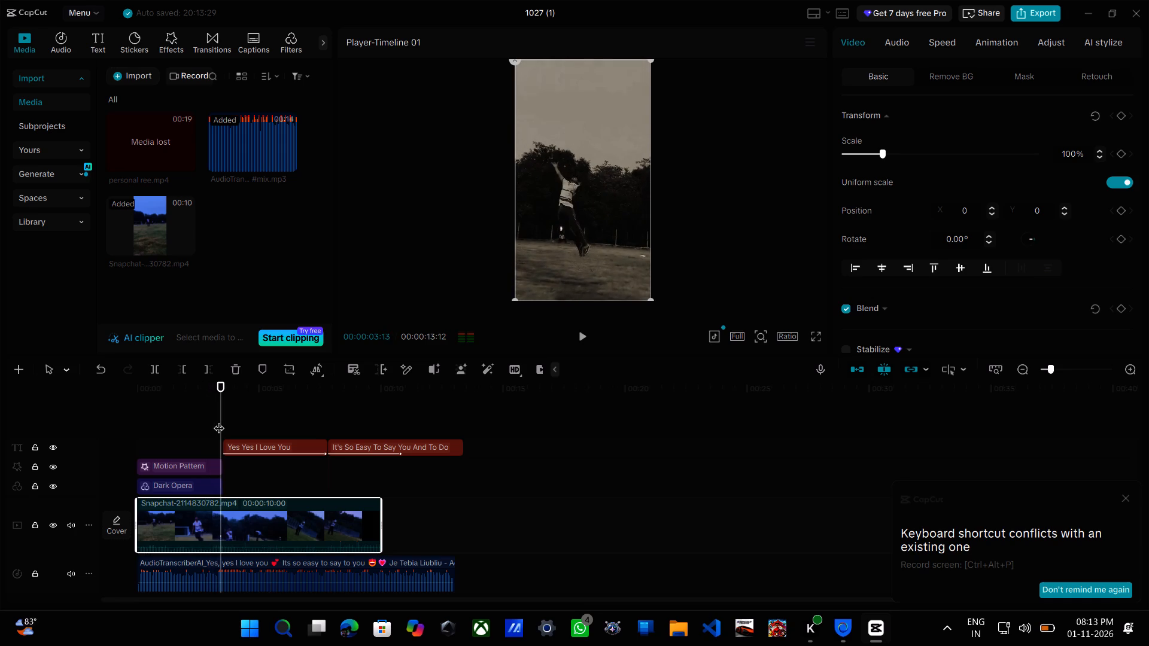
pyautogui.press('space')
pyautogui.press('space')
pyautogui.press('Left')
pyautogui.press('Left')
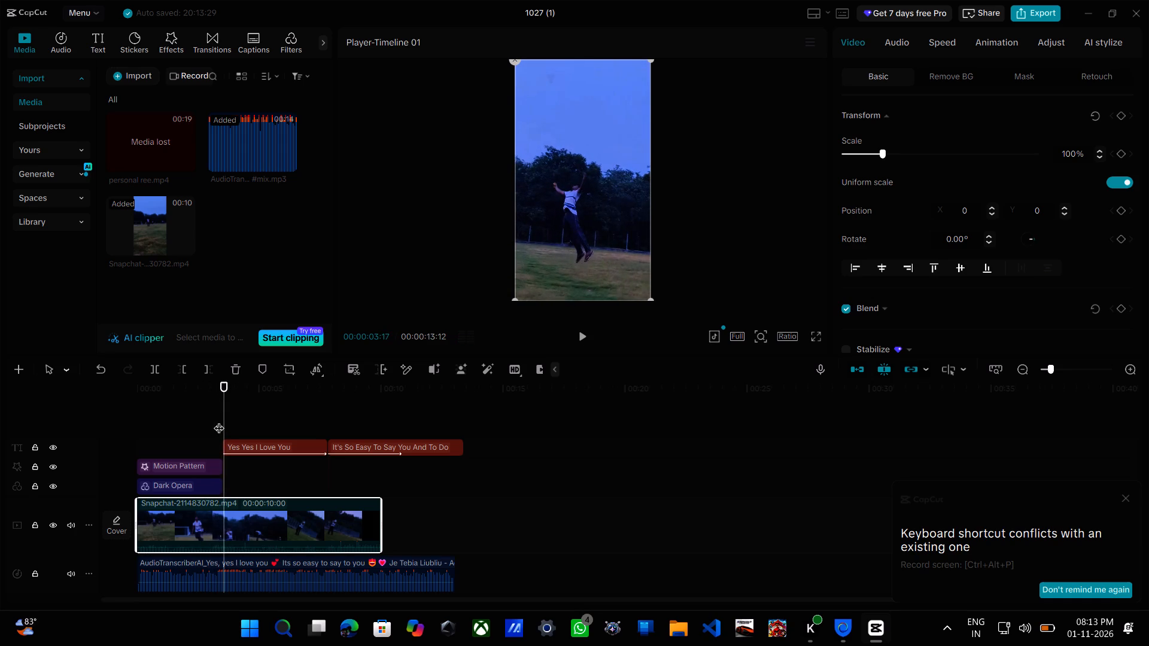
pyautogui.click(156, 362)
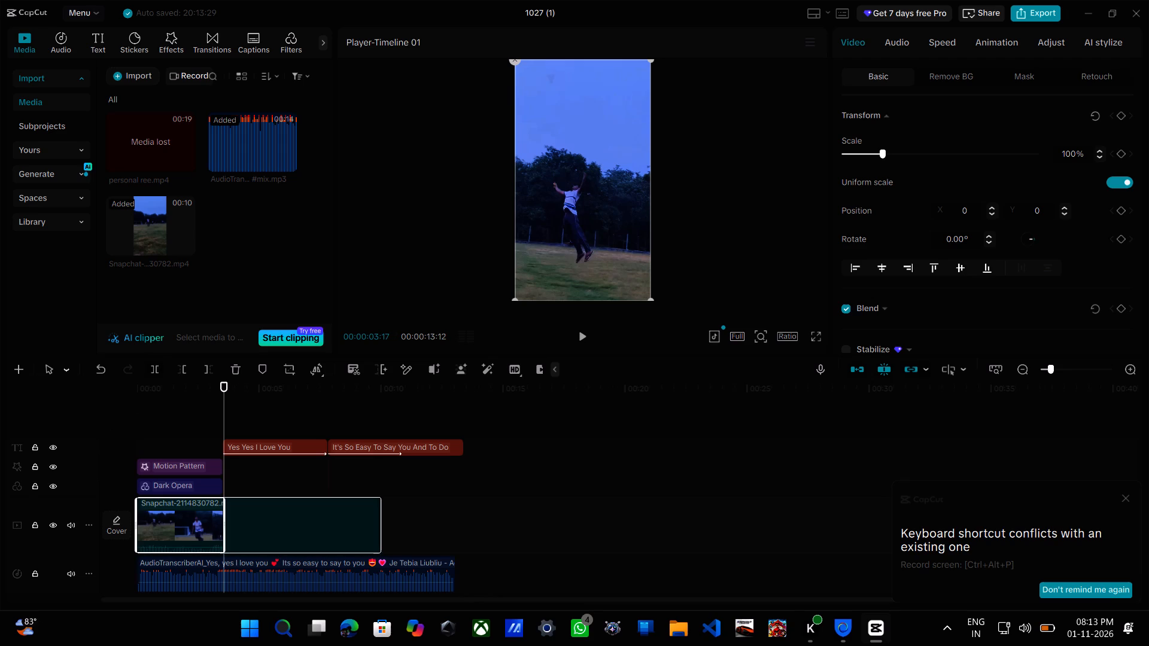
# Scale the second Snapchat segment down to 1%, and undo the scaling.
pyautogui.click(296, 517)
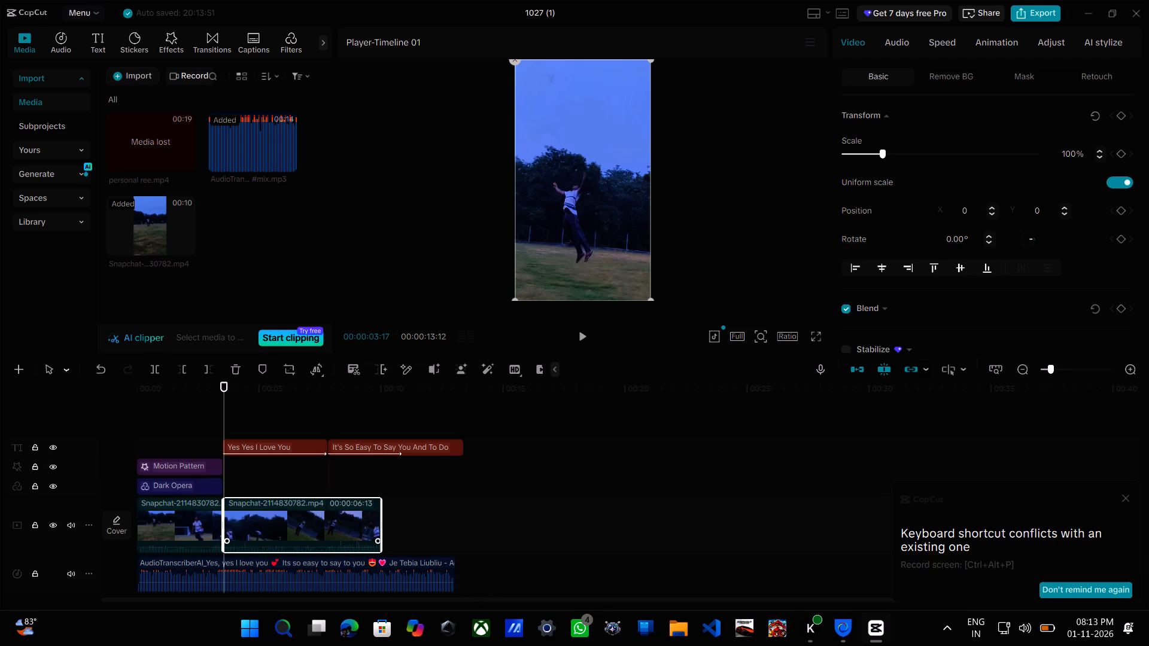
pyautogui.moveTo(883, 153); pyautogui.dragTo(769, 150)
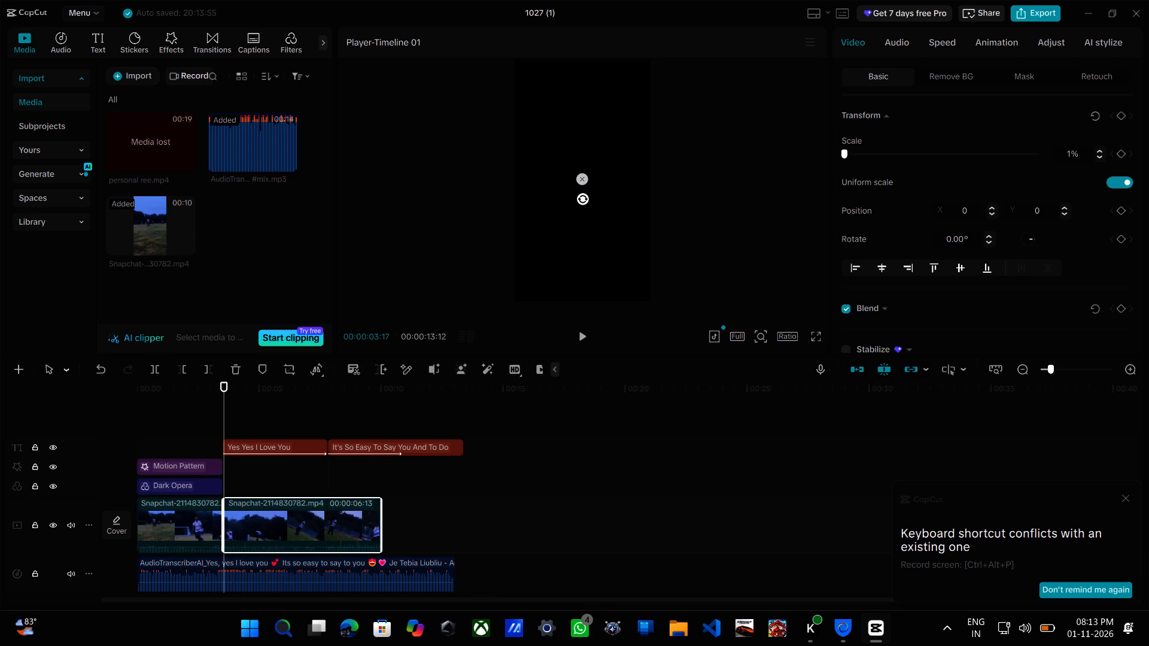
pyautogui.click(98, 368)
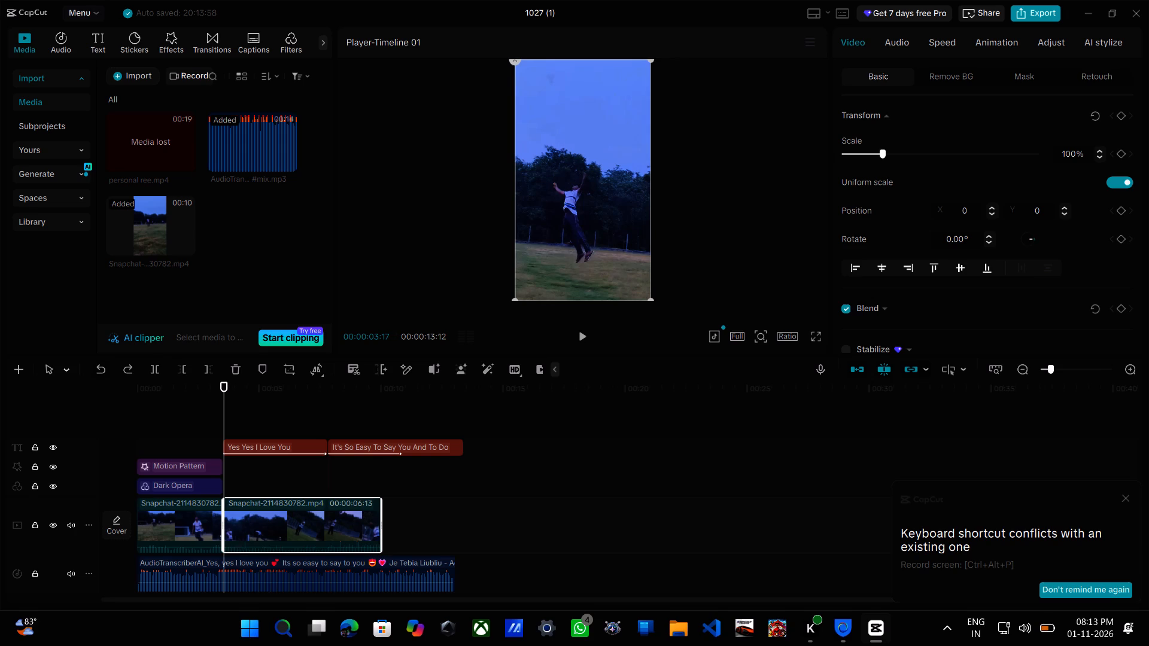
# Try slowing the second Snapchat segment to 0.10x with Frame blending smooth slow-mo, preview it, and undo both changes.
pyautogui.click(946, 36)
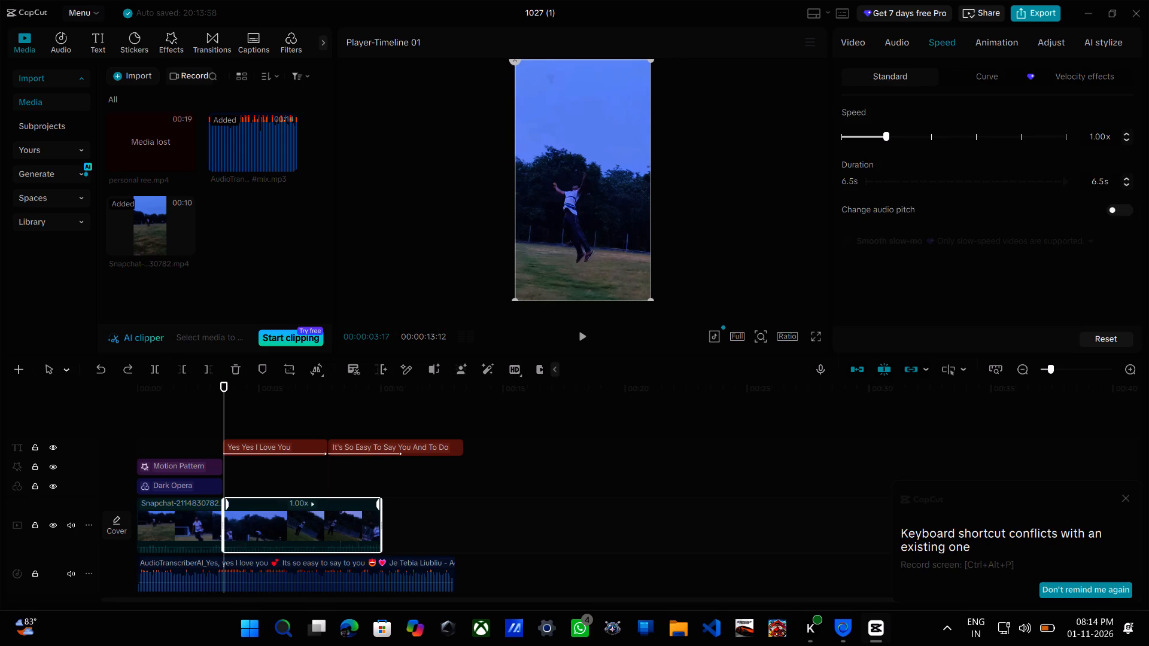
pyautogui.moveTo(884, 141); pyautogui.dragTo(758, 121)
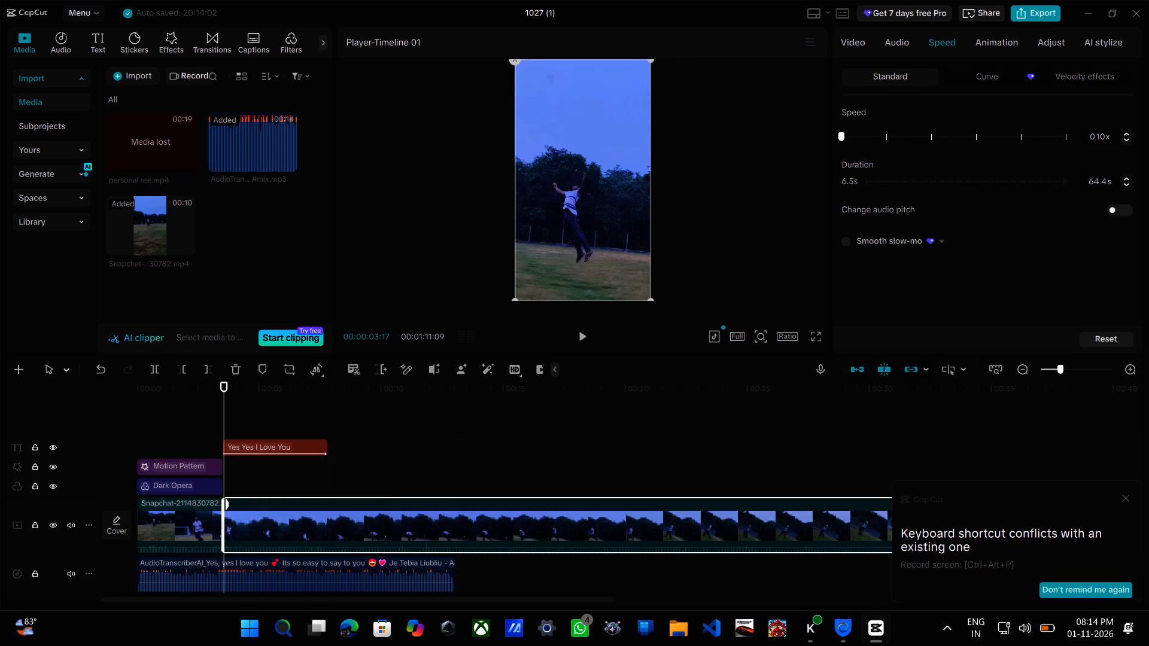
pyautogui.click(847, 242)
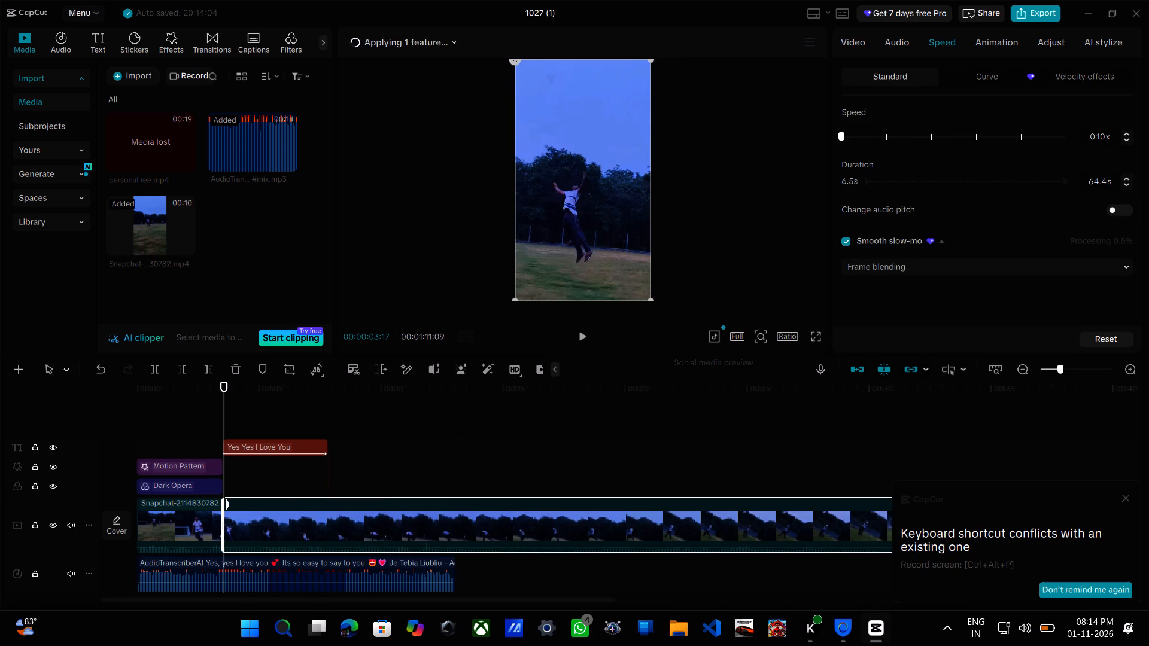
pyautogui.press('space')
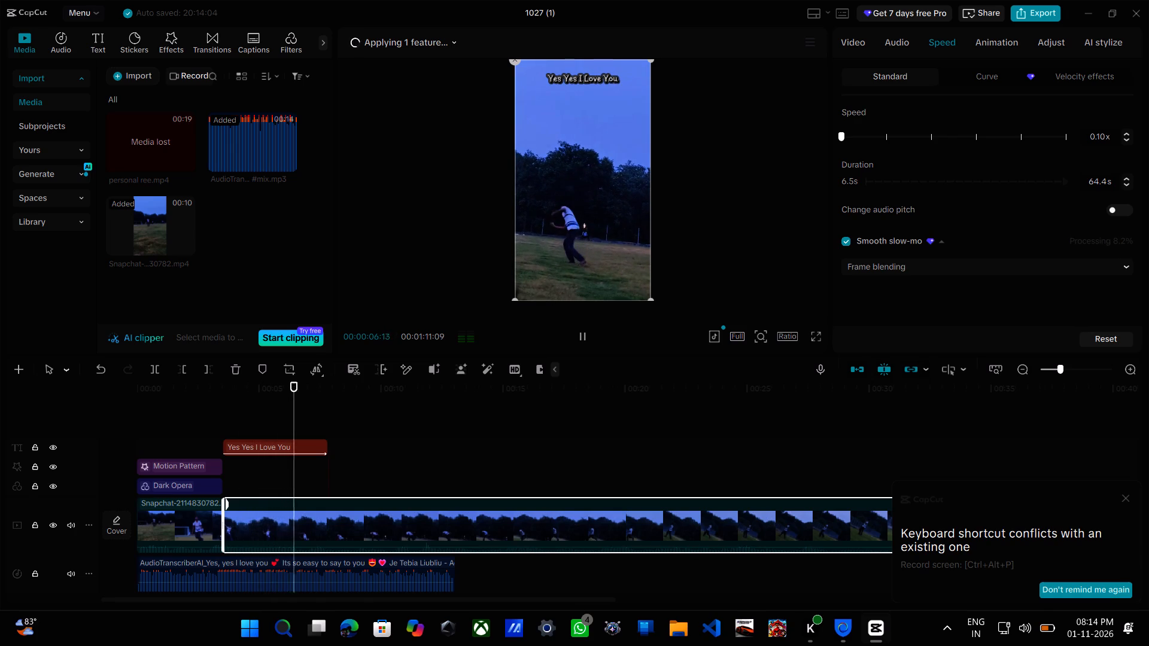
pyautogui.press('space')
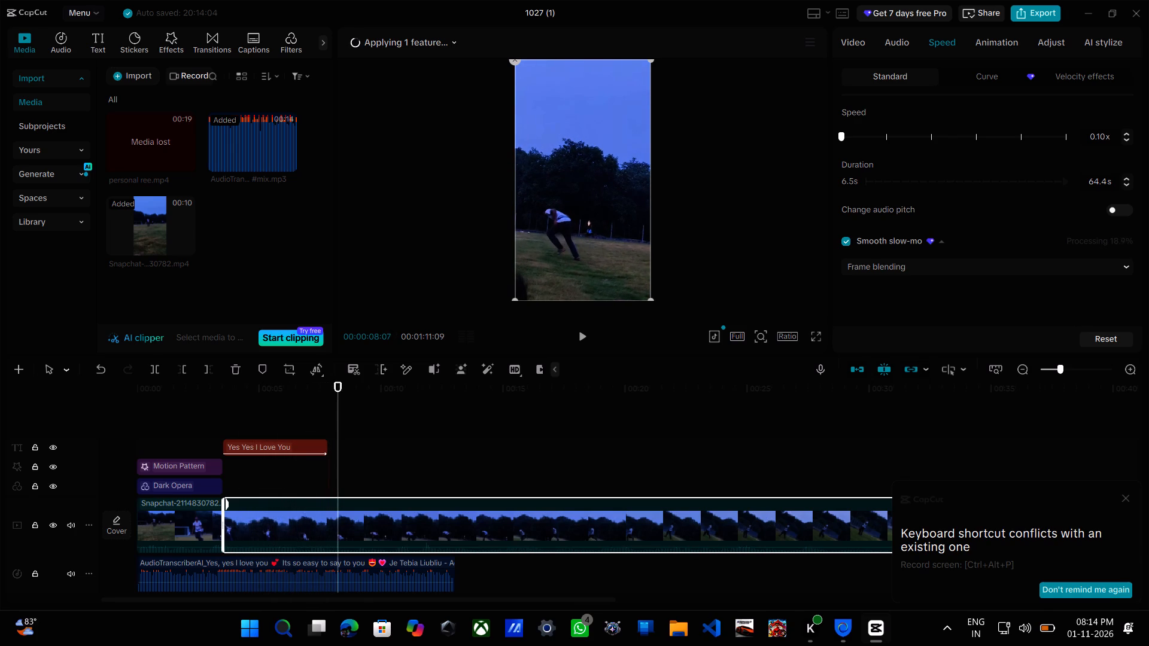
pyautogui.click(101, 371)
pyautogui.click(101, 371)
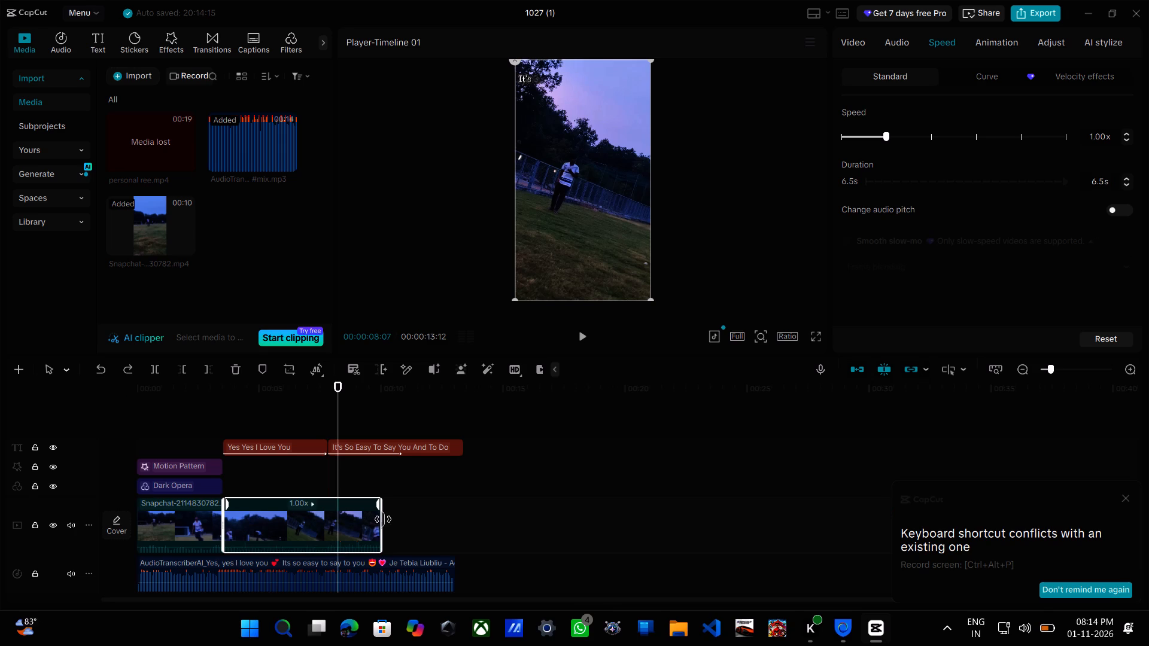
# Move the "It's So Easy To Say You And To Do" caption onto its own track above "Yes Yes I Love You", near the second segment's start.
pyautogui.moveTo(337, 471); pyautogui.dragTo(292, 475)
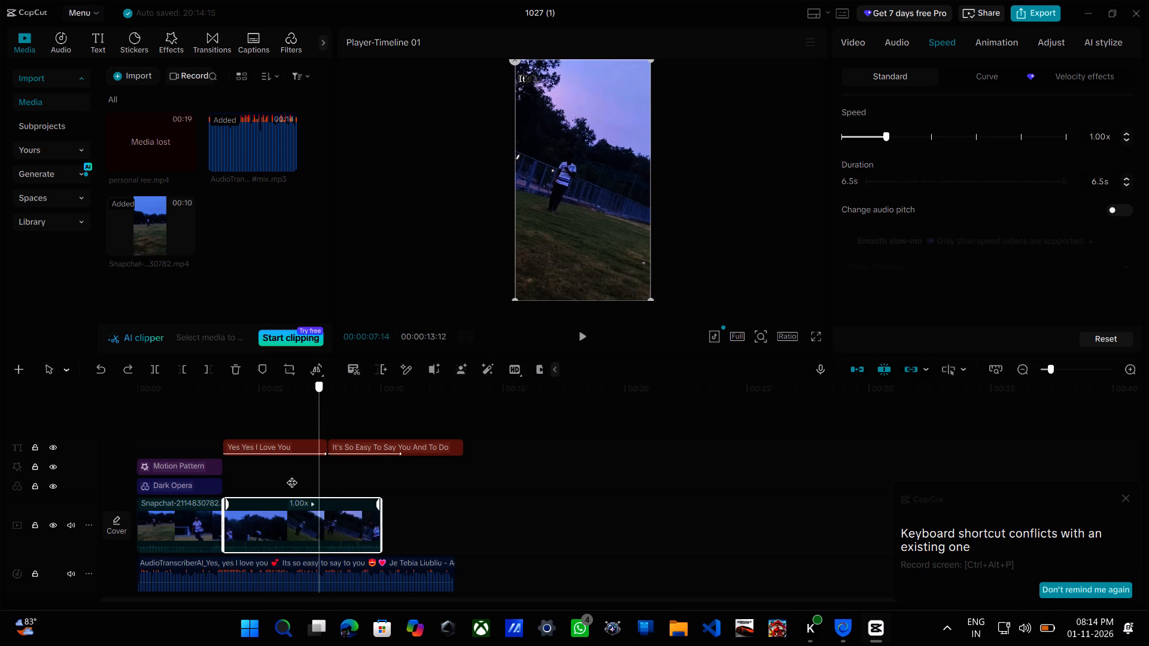
pyautogui.moveTo(292, 475); pyautogui.dragTo(220, 469)
pyautogui.click(287, 514)
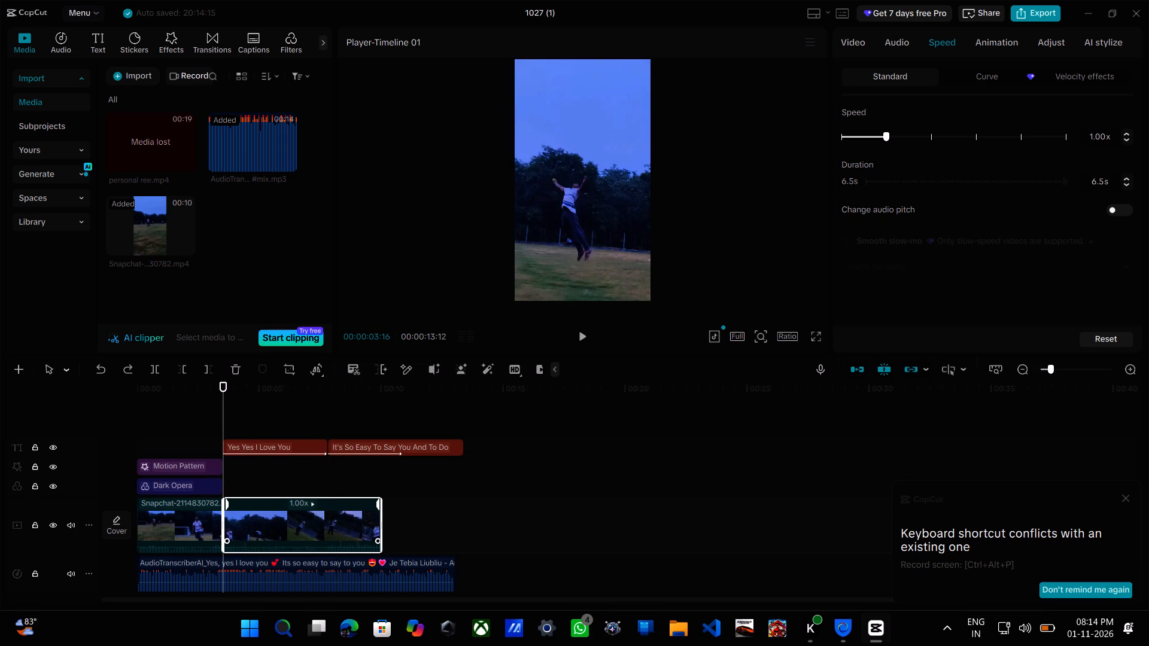
pyautogui.click(423, 446)
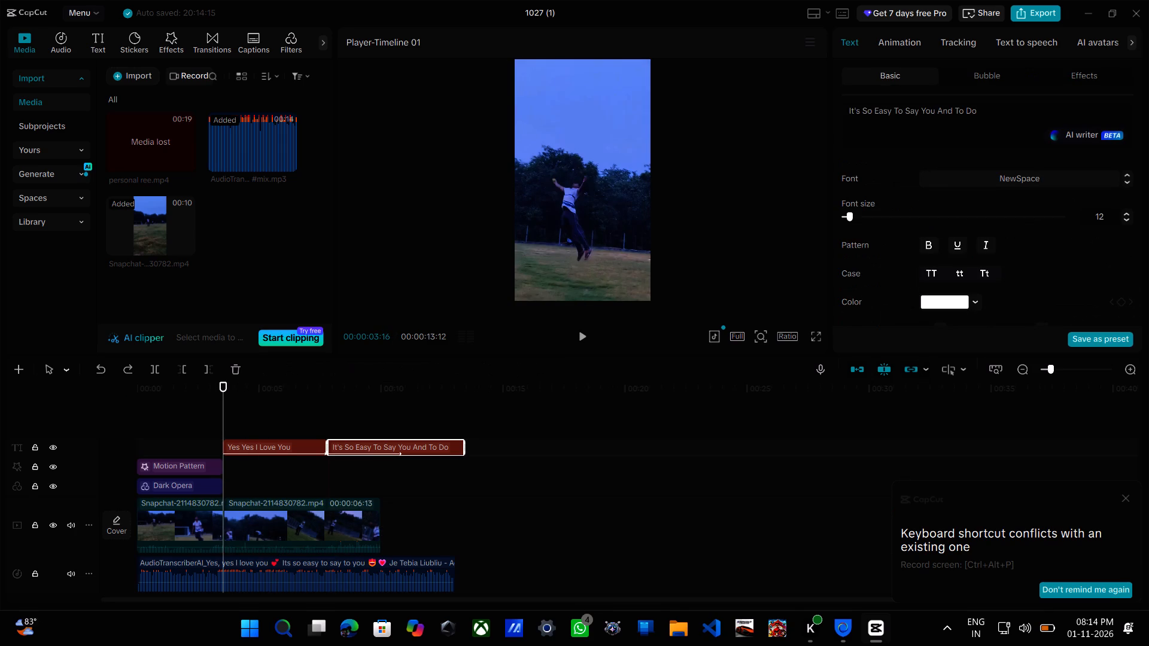
pyautogui.moveTo(423, 446); pyautogui.dragTo(324, 425)
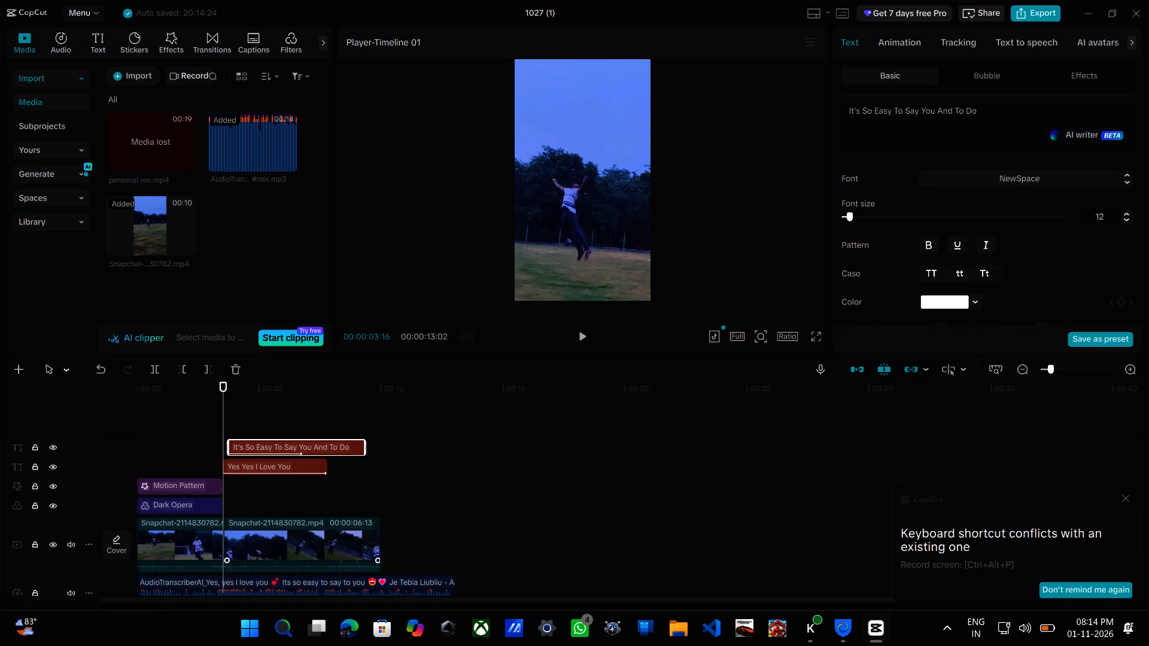
# Set the second Snapchat segment's speed to 0.10x.
pyautogui.click(320, 534)
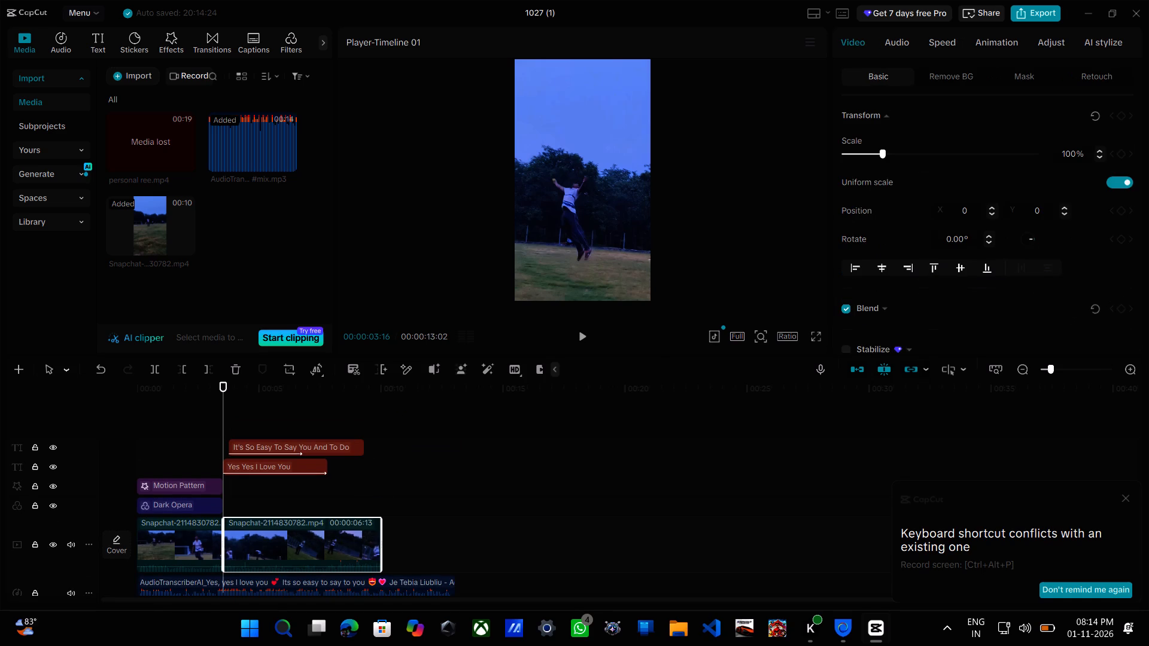
pyautogui.click(934, 50)
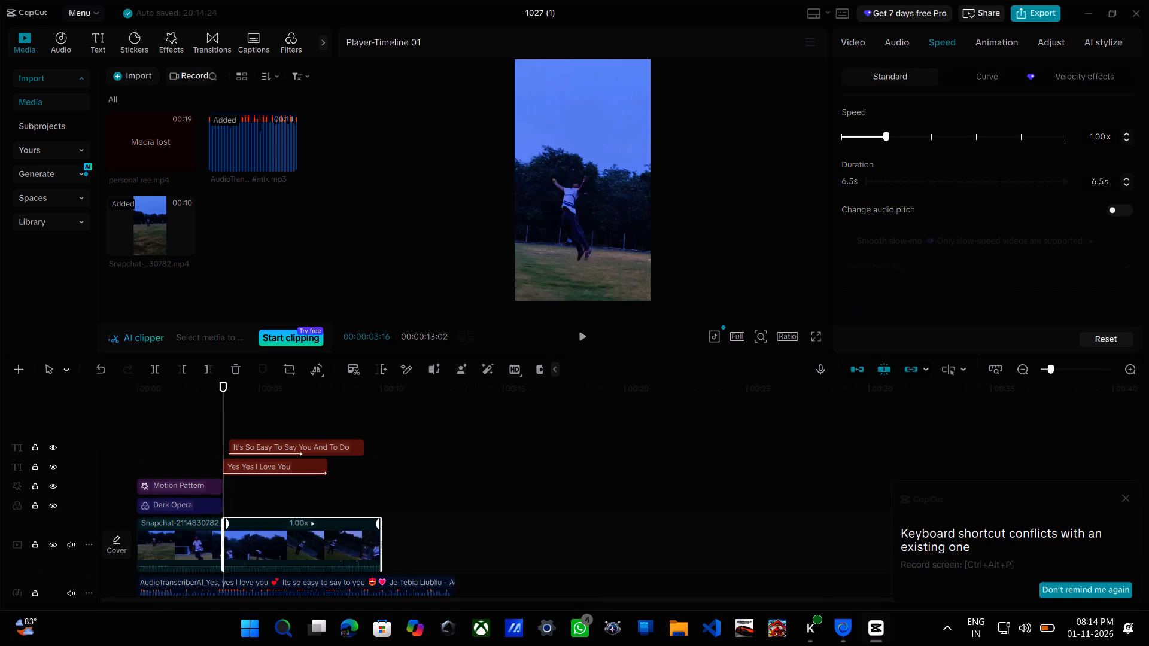
pyautogui.moveTo(886, 135); pyautogui.dragTo(753, 141)
pyautogui.scroll(-1, 615, 291)
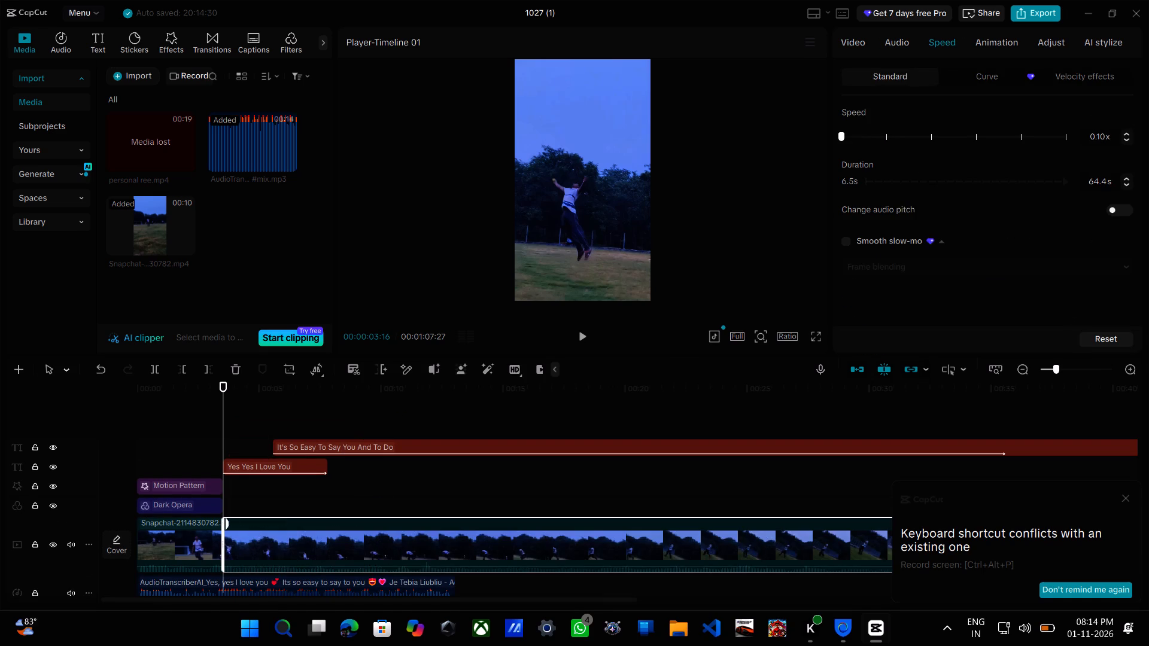
pyautogui.scroll(-1, 615, 291)
# Move the "It's So Easy To Say You And To Do" caption back onto the first caption track, directly after "Yes Yes I Love You".
pyautogui.click(538, 444)
pyautogui.press('space')
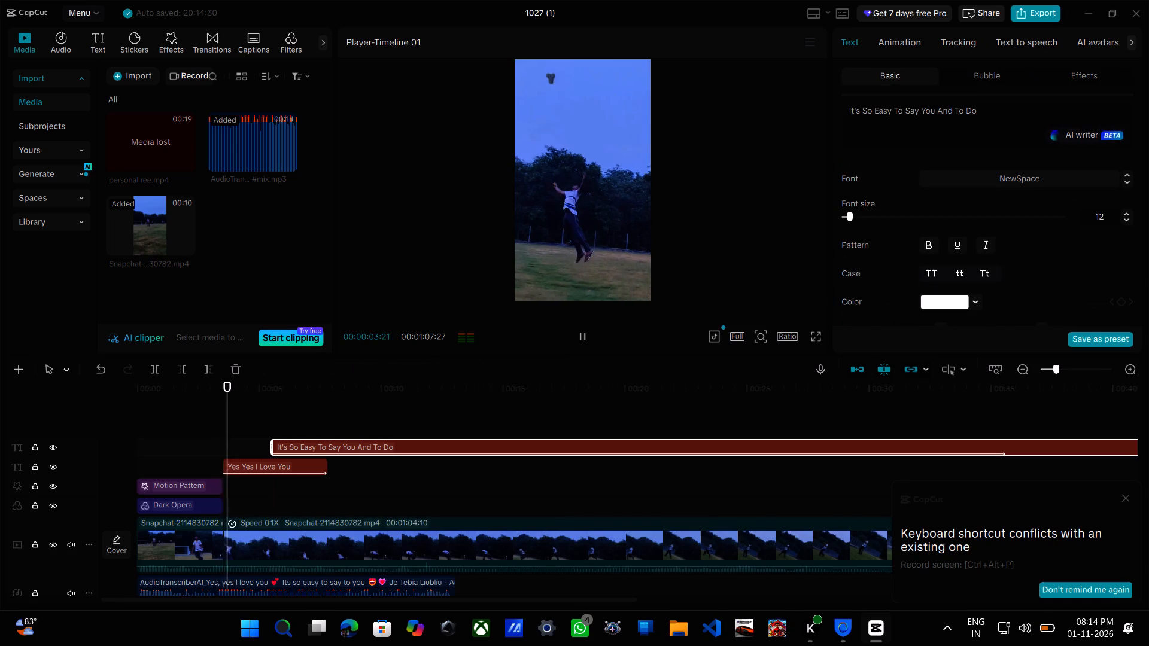
pyautogui.press('space')
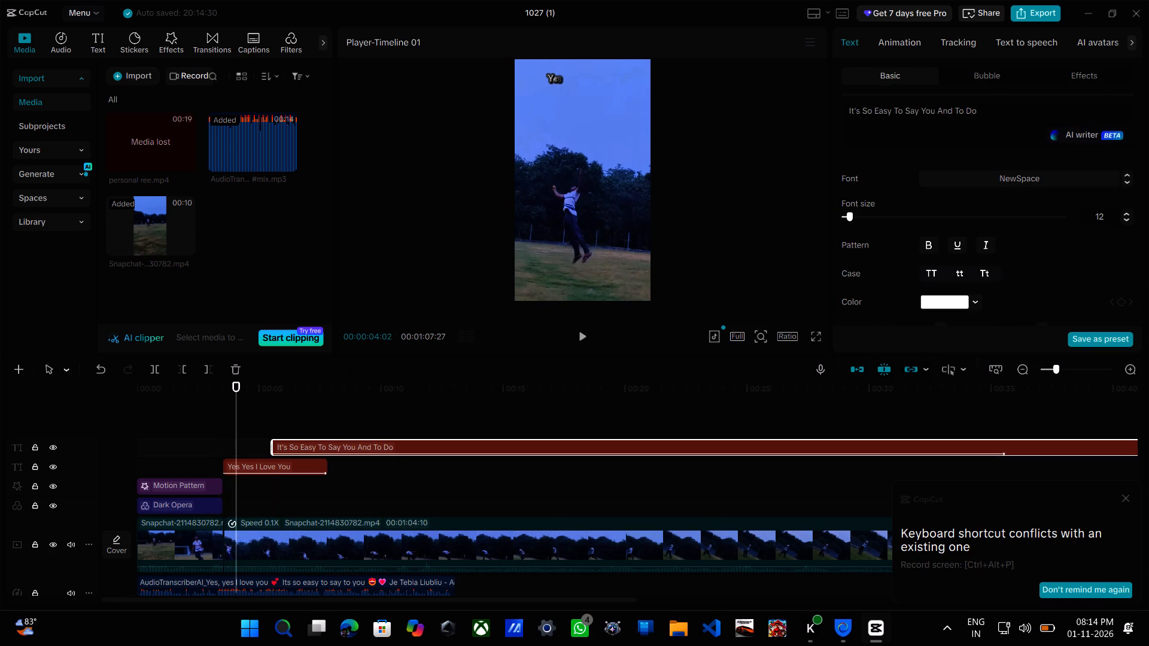
pyautogui.moveTo(358, 450); pyautogui.dragTo(414, 471)
# Play through to the end of the audio and trim off the rest of the slowed Snapchat segment after 00:00:13:02.
pyautogui.press('space')
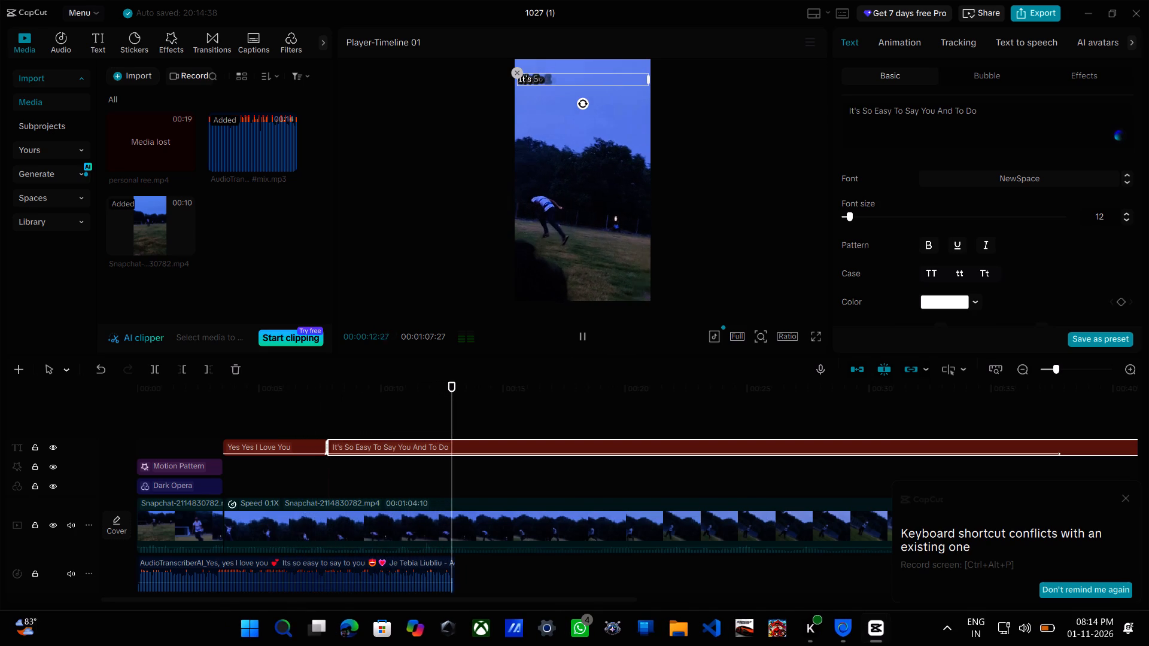
pyautogui.press('space')
pyautogui.press('space')
pyautogui.press('space')
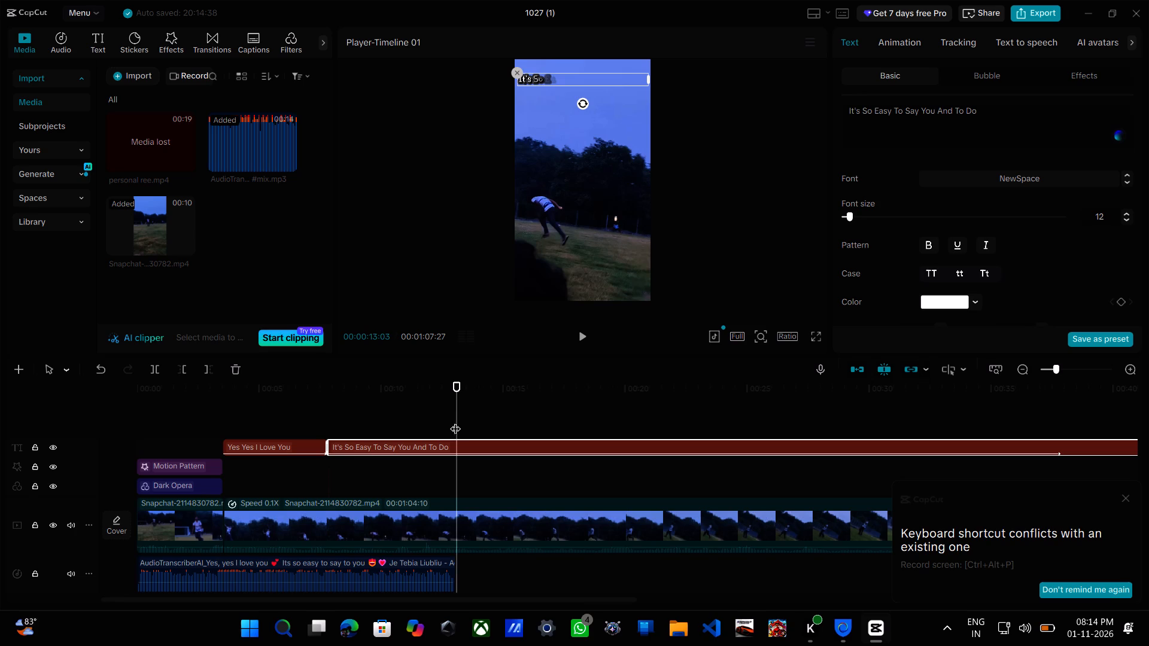
pyautogui.click(457, 421)
pyautogui.click(427, 507)
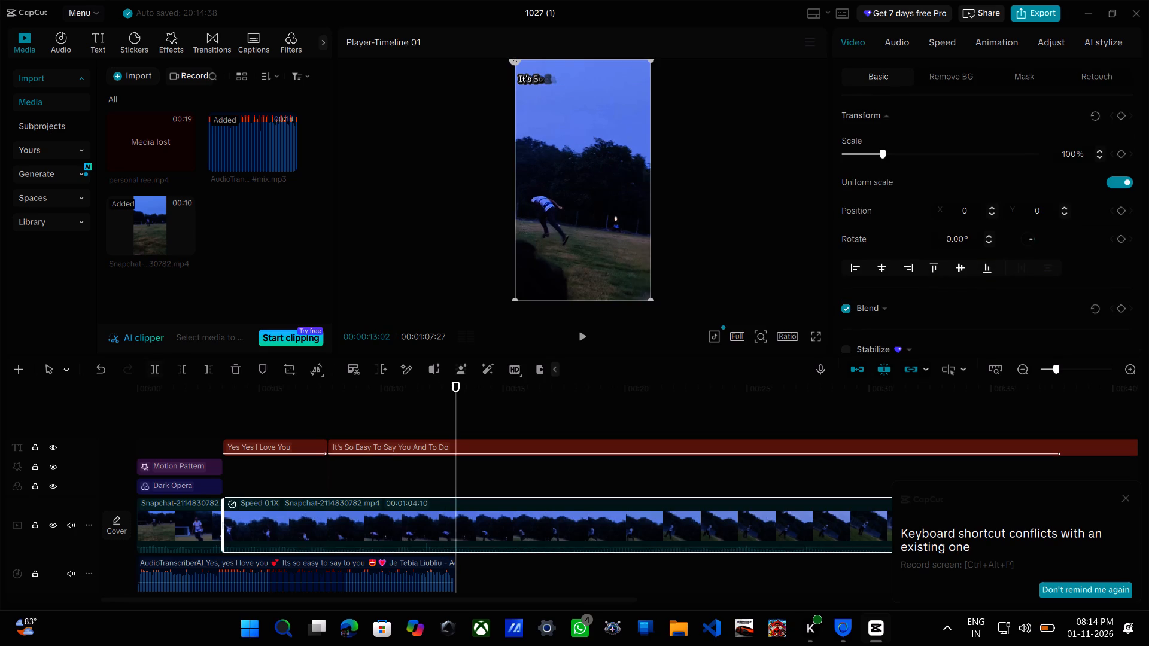
pyautogui.click(209, 368)
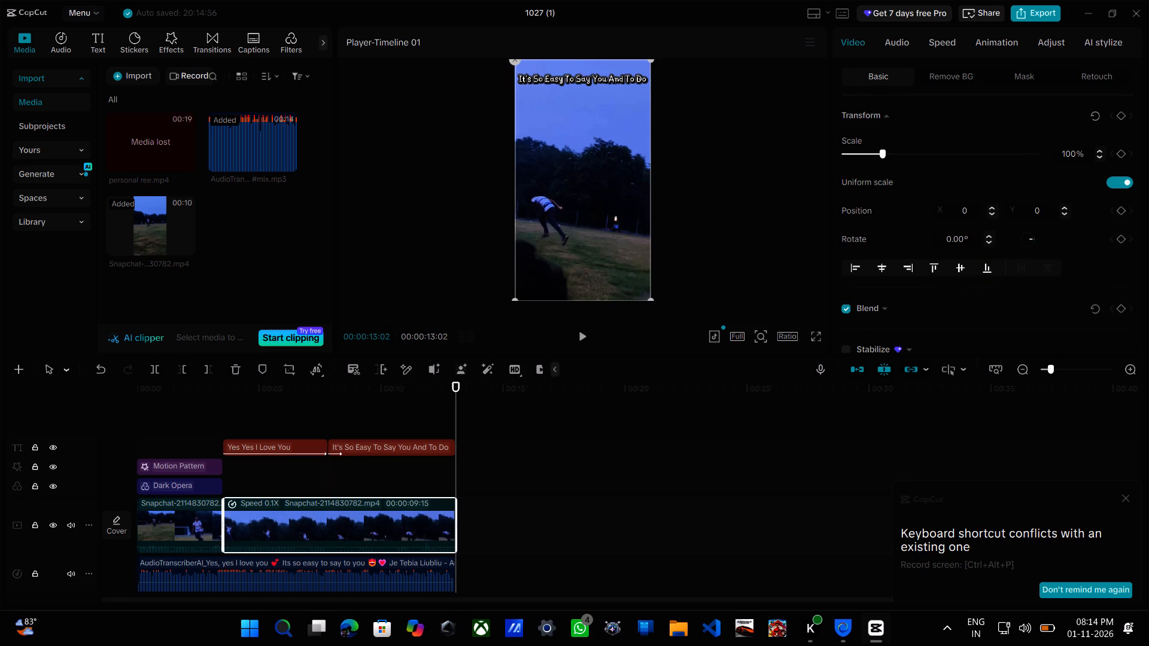
# Examine closely how the "It's So Easy To Say You And To Do" caption, slowed segment and audio line up at the timeline's end.
pyautogui.click(411, 451)
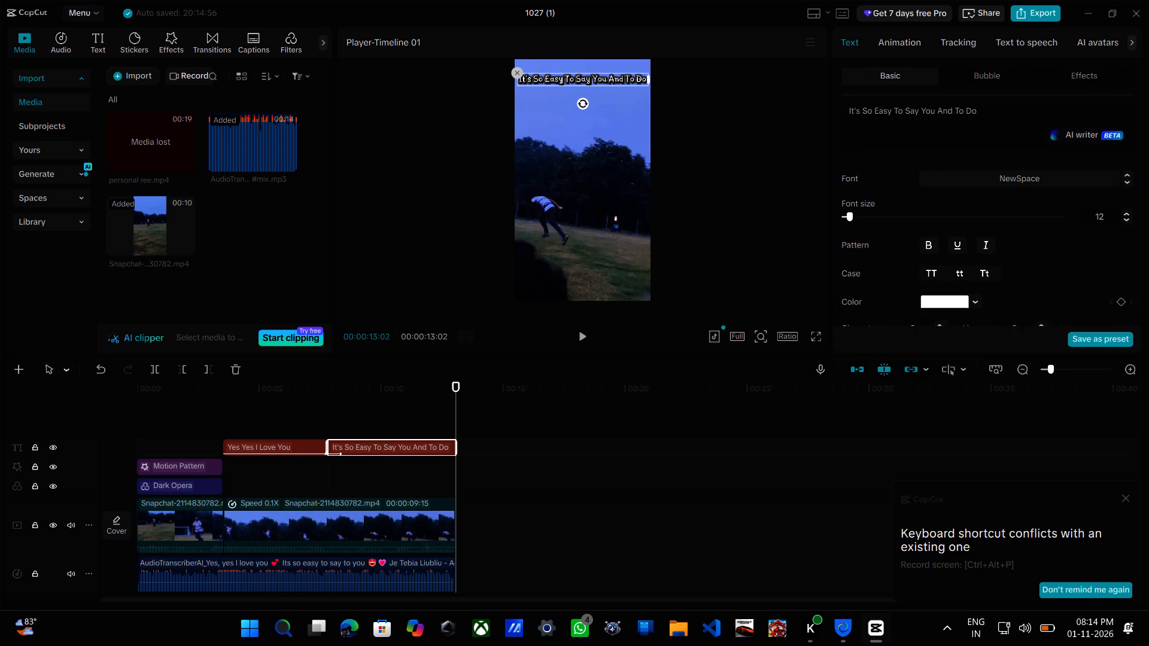
pyautogui.moveTo(1050, 366); pyautogui.dragTo(1148, 367)
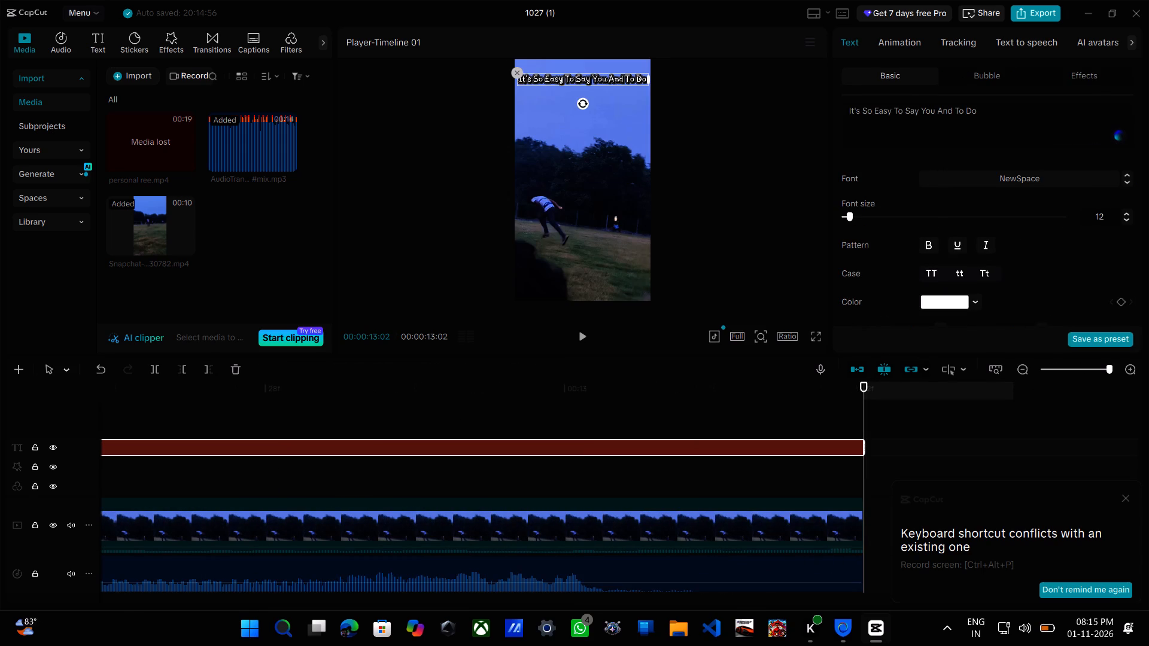
pyautogui.moveTo(861, 424); pyautogui.dragTo(664, 438)
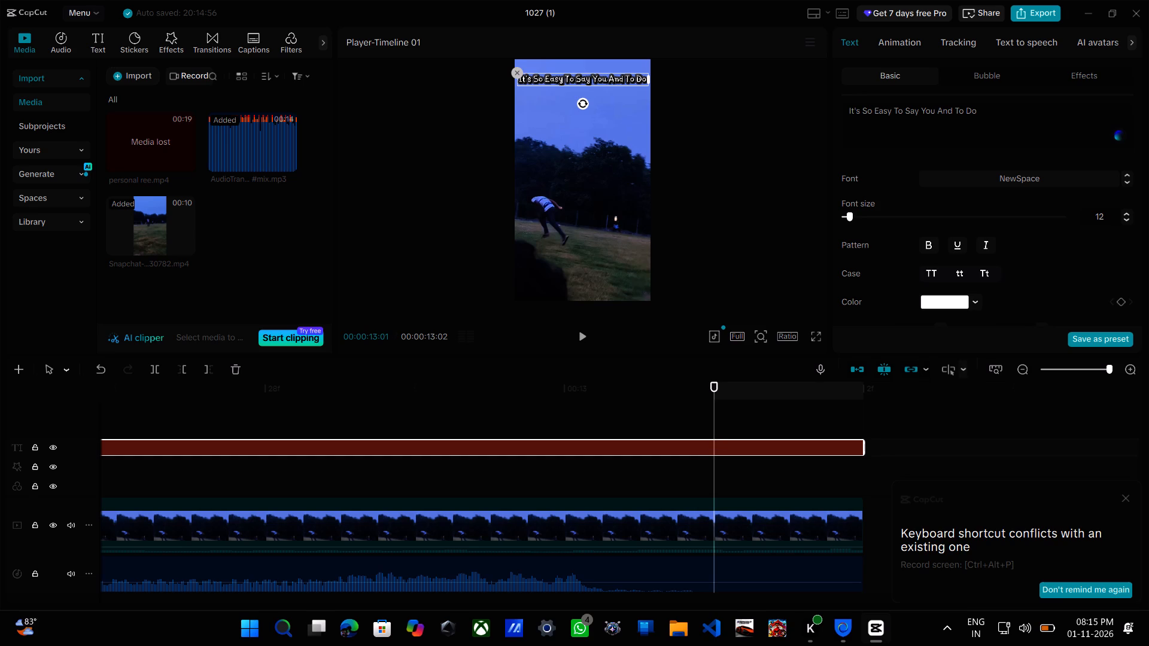
pyautogui.keyDown('ctrl'); pyautogui.scroll(-7, 567, 458); pyautogui.keyUp('ctrl')
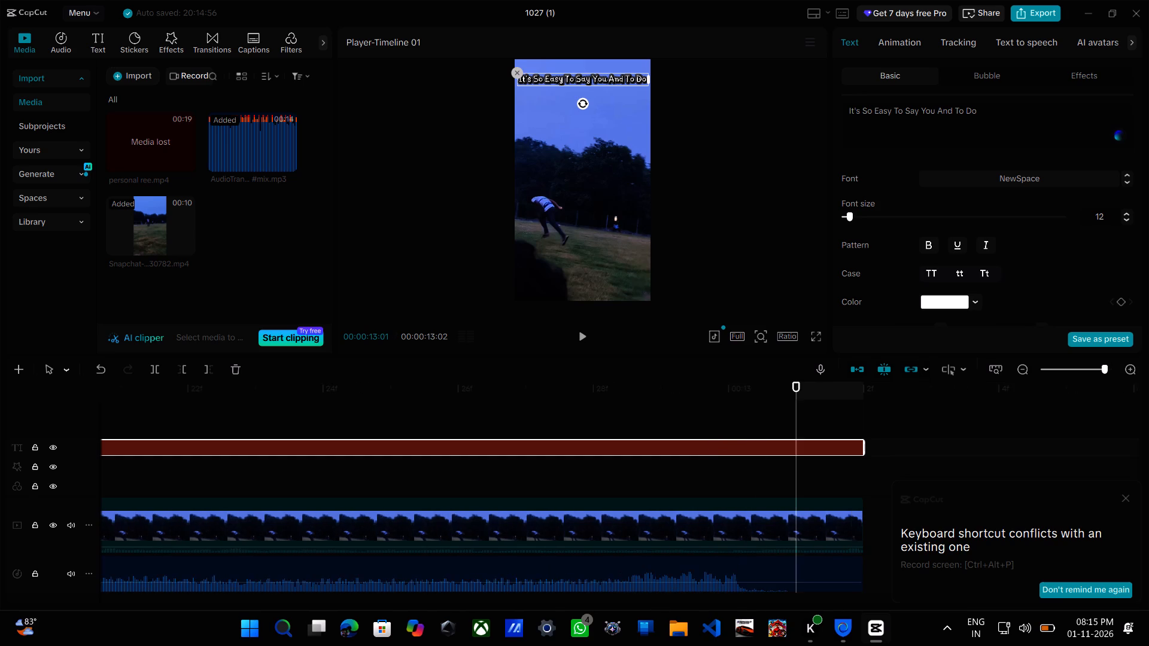
pyautogui.keyDown('ctrl'); pyautogui.scroll(-10, 567, 458); pyautogui.keyUp('ctrl')
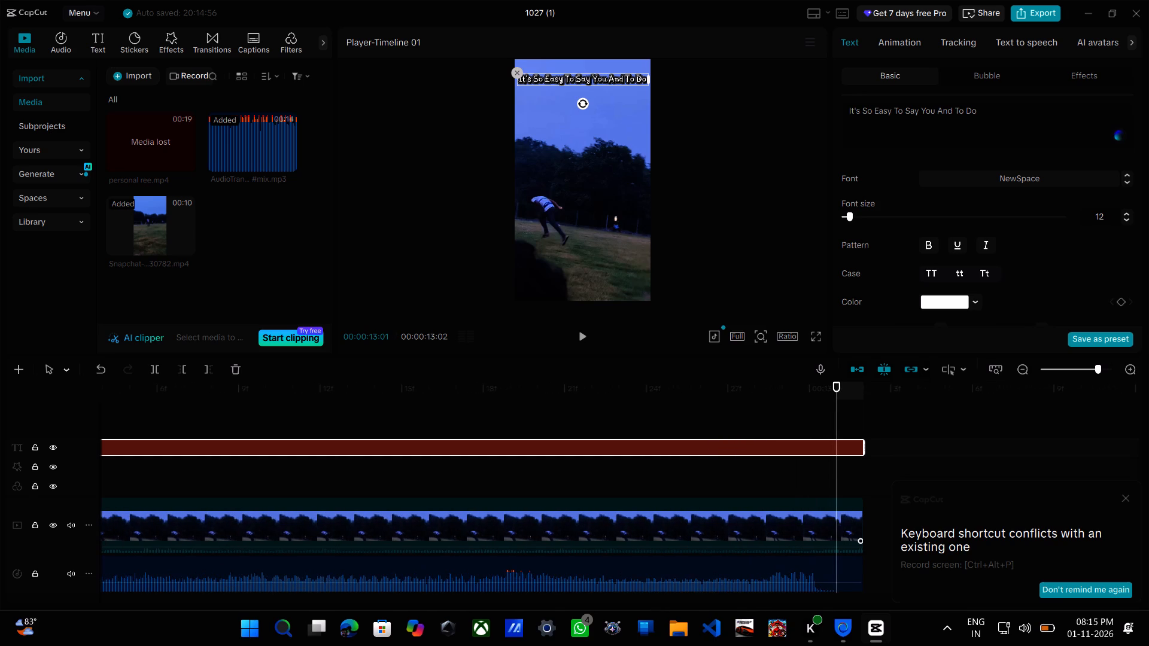
pyautogui.keyDown('ctrl'); pyautogui.scroll(-8, 544, 542); pyautogui.keyUp('ctrl')
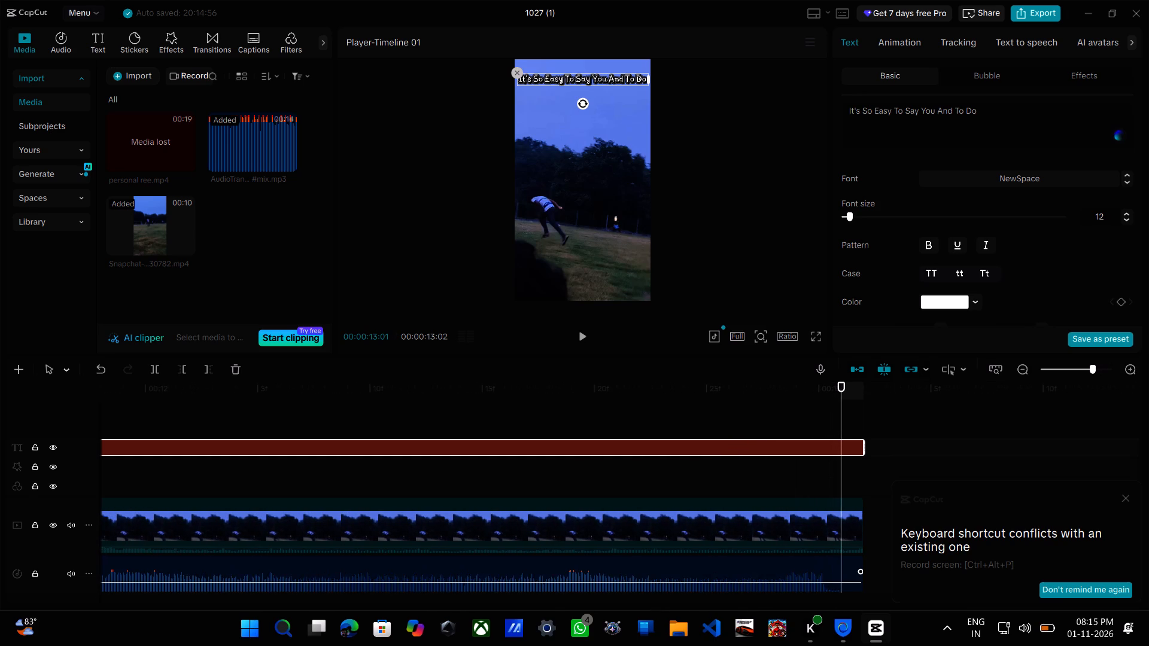
pyautogui.keyDown('ctrl'); pyautogui.scroll(-3, 536, 575); pyautogui.keyUp('ctrl')
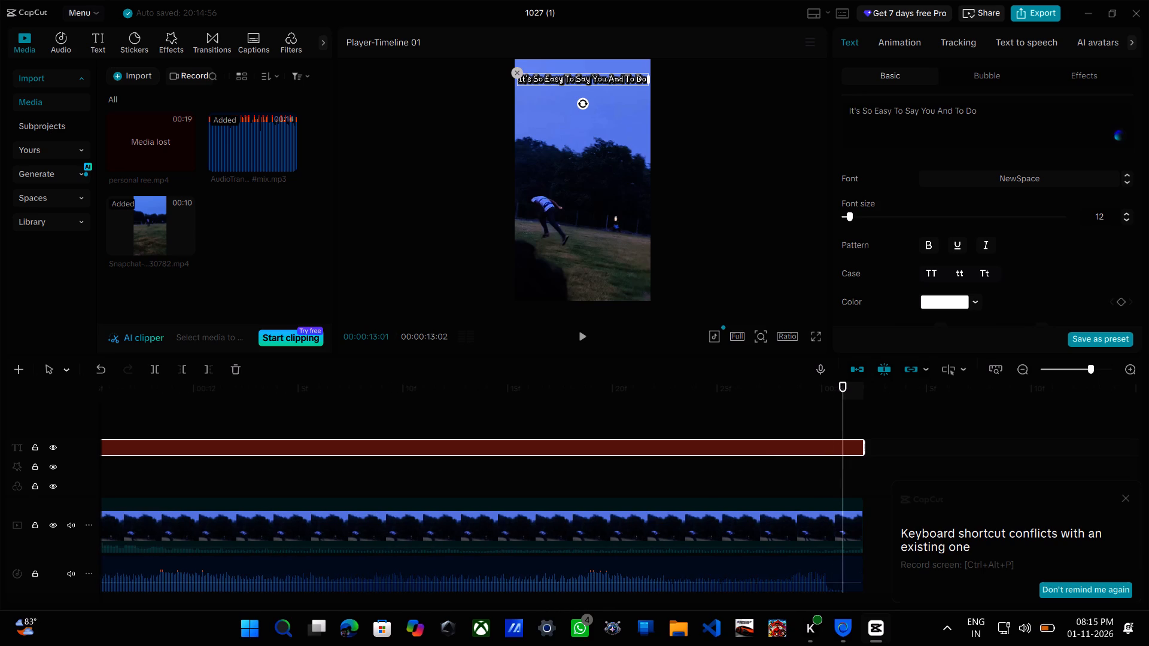
pyautogui.moveTo(1092, 370); pyautogui.dragTo(1090, 370)
pyautogui.moveTo(1090, 370); pyautogui.dragTo(1056, 377)
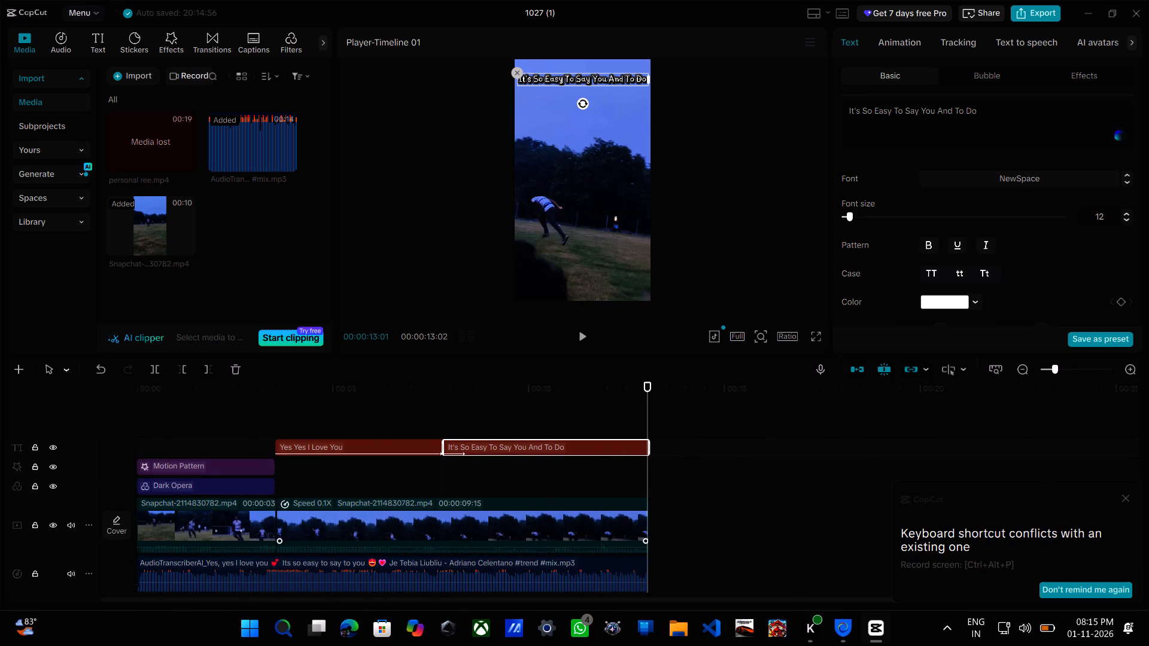
# Look through the "It's So Easy To Say You And To Do" caption's tracking, basic and effects settings, and the text effects library.
pyautogui.click(454, 449)
pyautogui.click(472, 451)
pyautogui.click(957, 48)
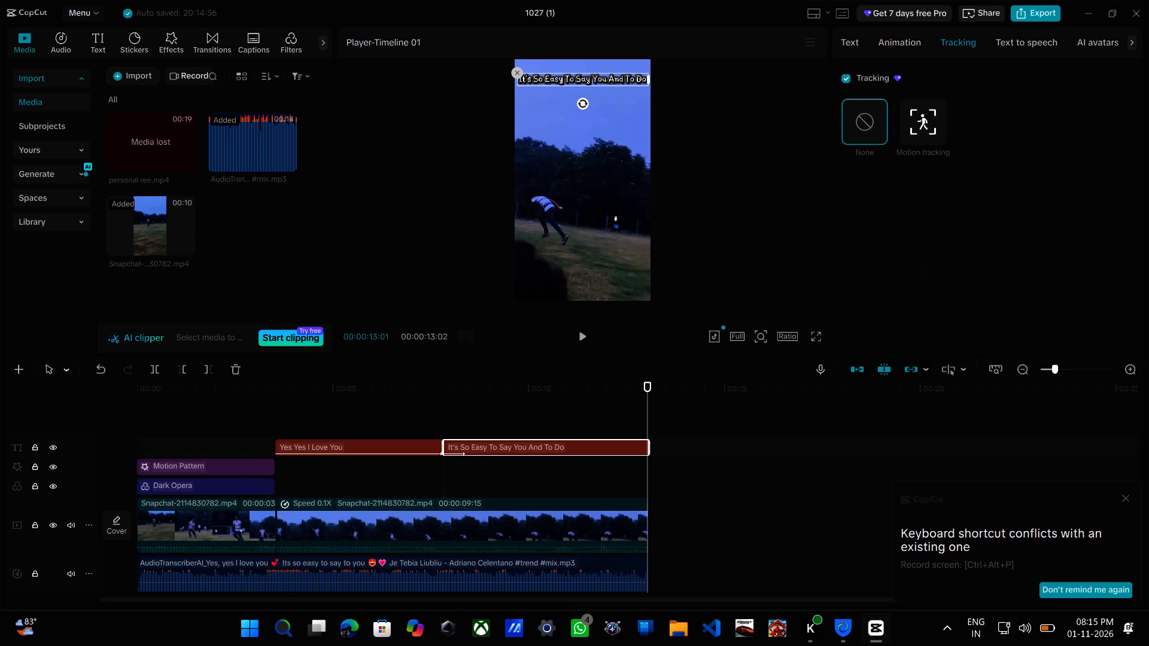
pyautogui.click(579, 526)
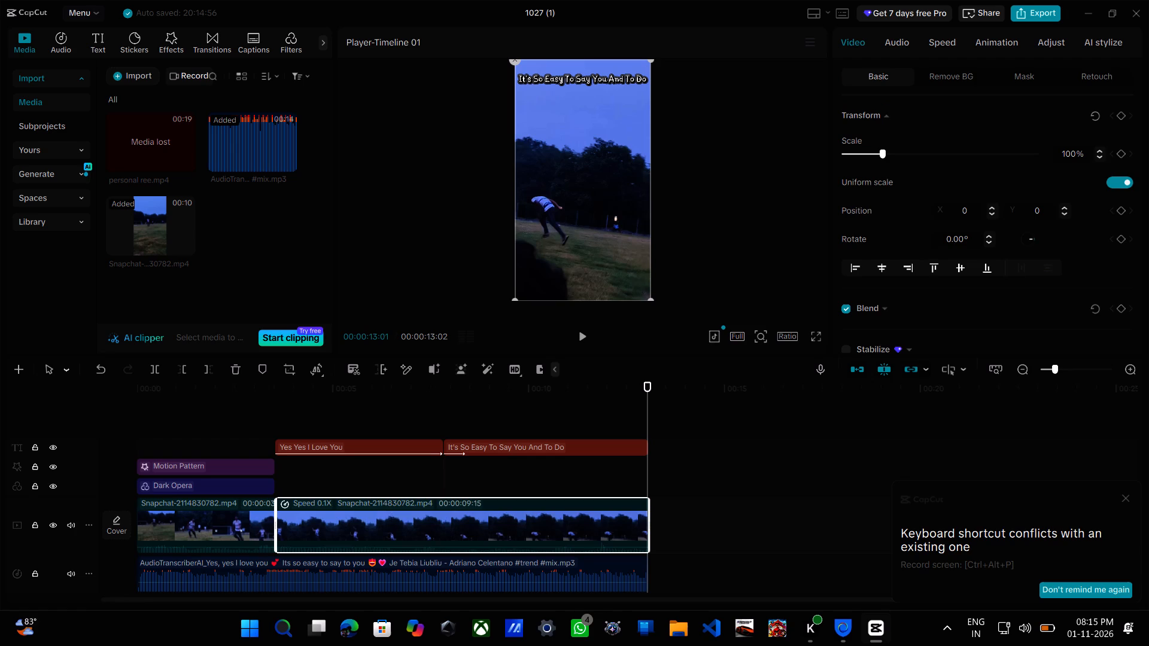
pyautogui.click(575, 443)
pyautogui.click(569, 525)
pyautogui.click(551, 448)
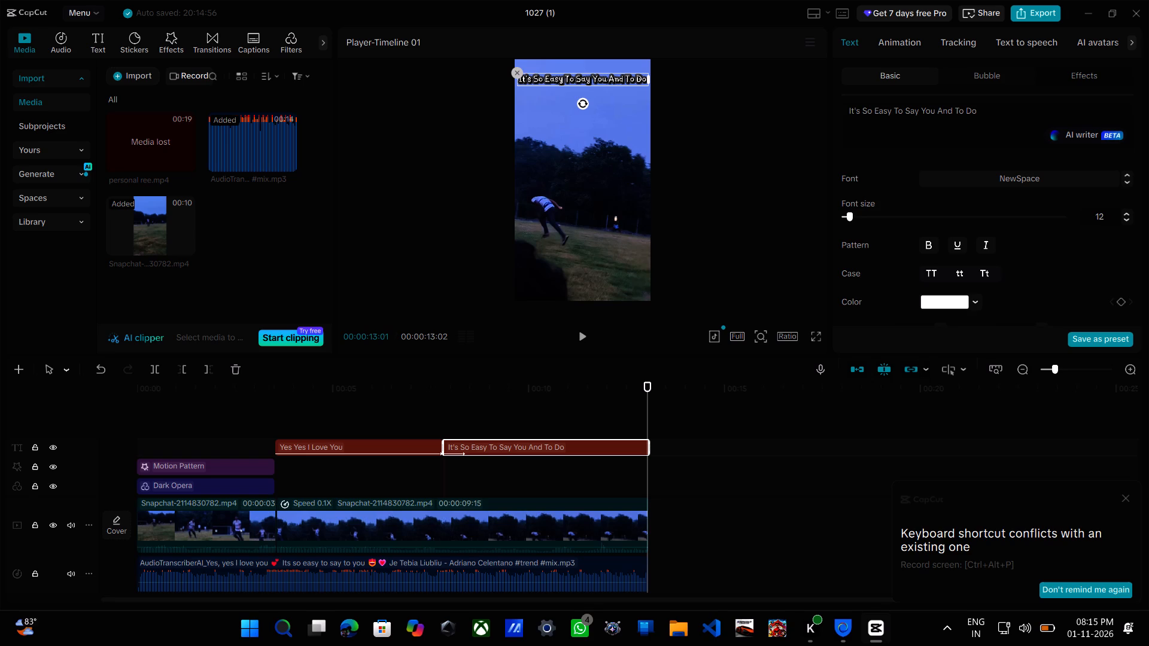
pyautogui.scroll(-1, 1010, 211)
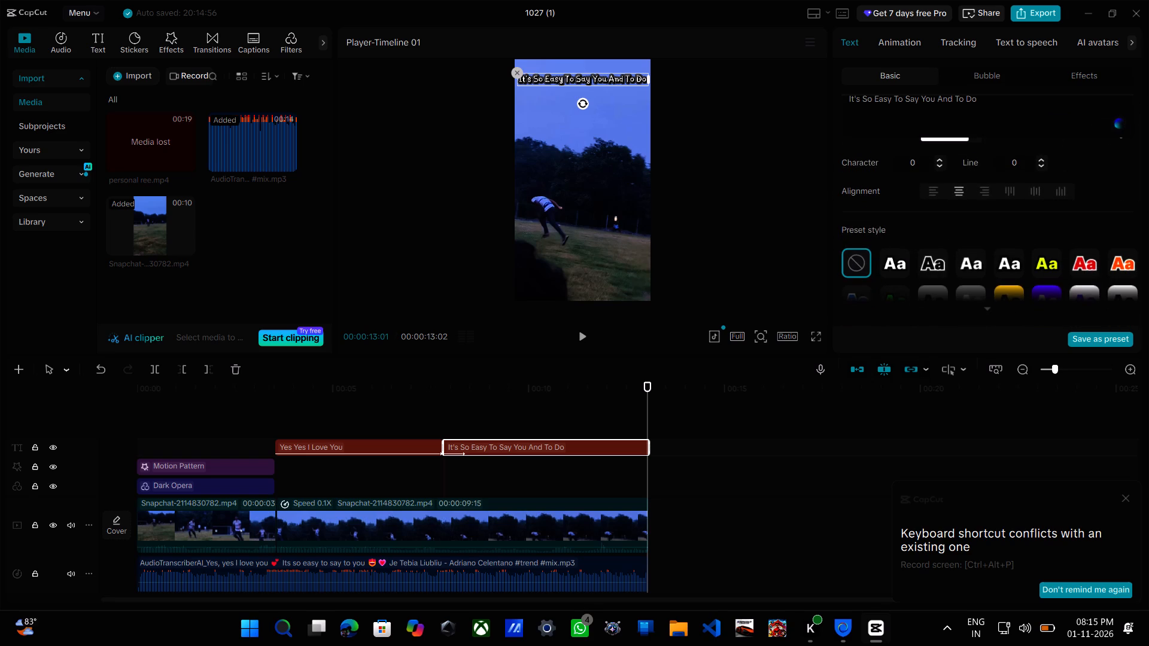
pyautogui.scroll(4, 1010, 211)
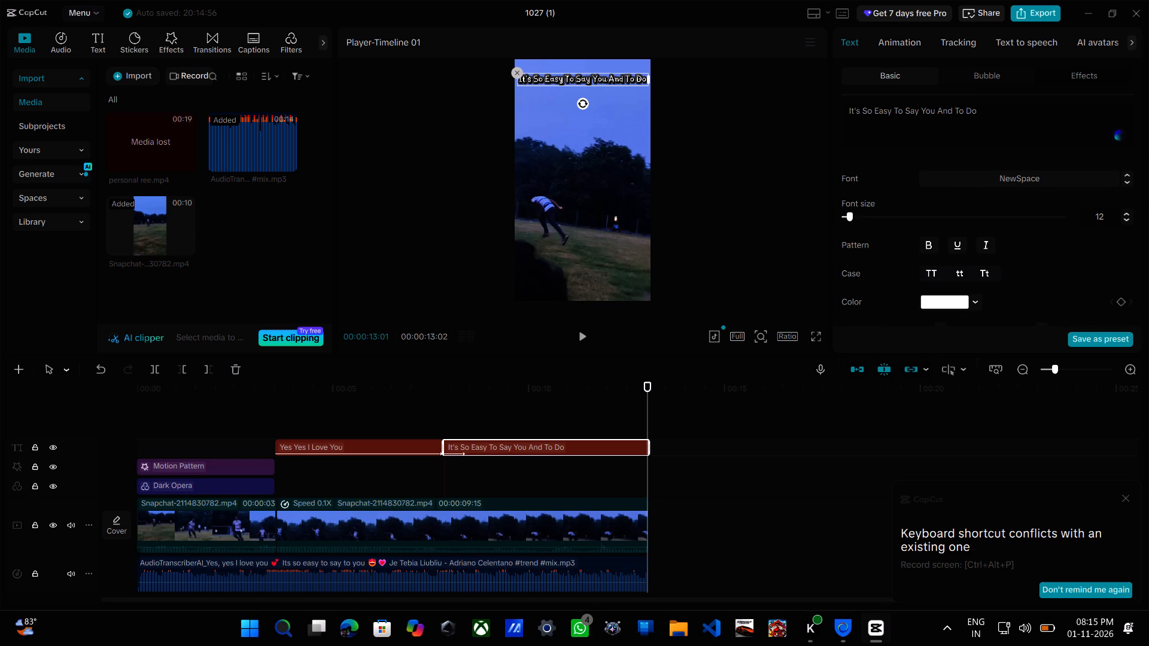
pyautogui.click(1084, 68)
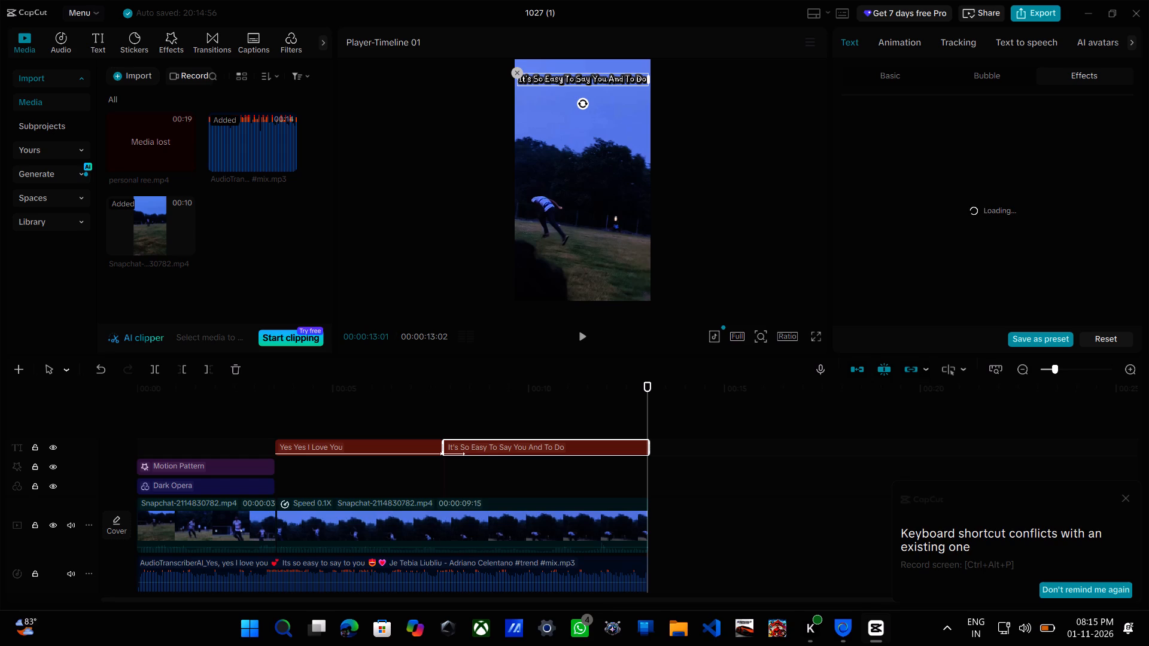
pyautogui.click(105, 41)
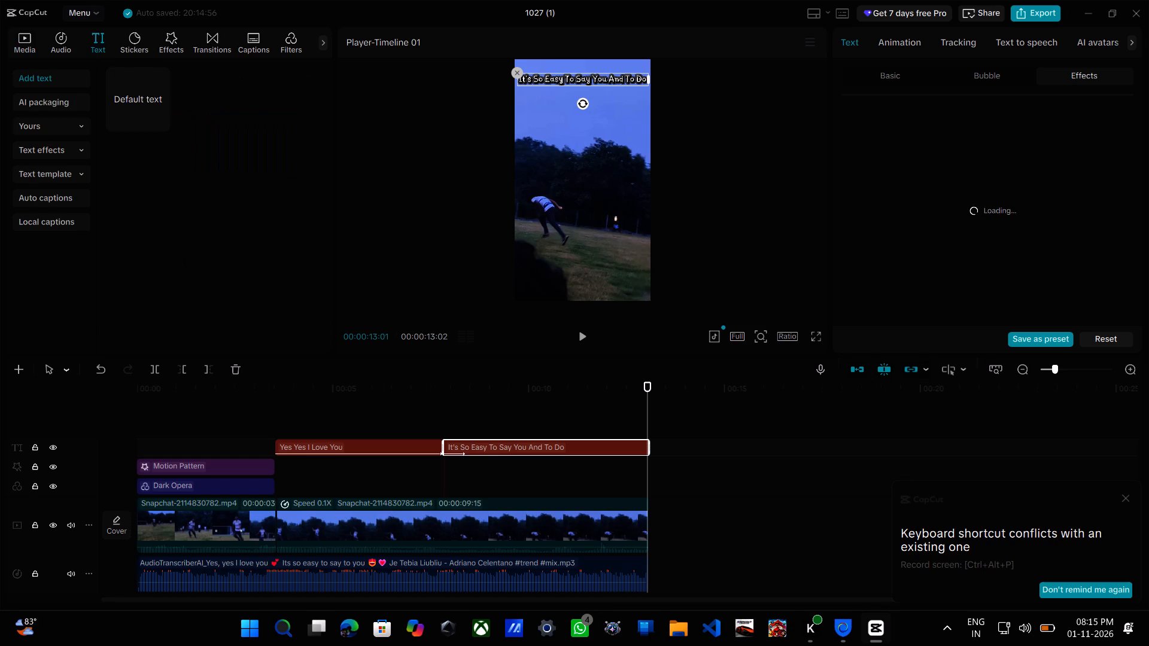
pyautogui.click(77, 153)
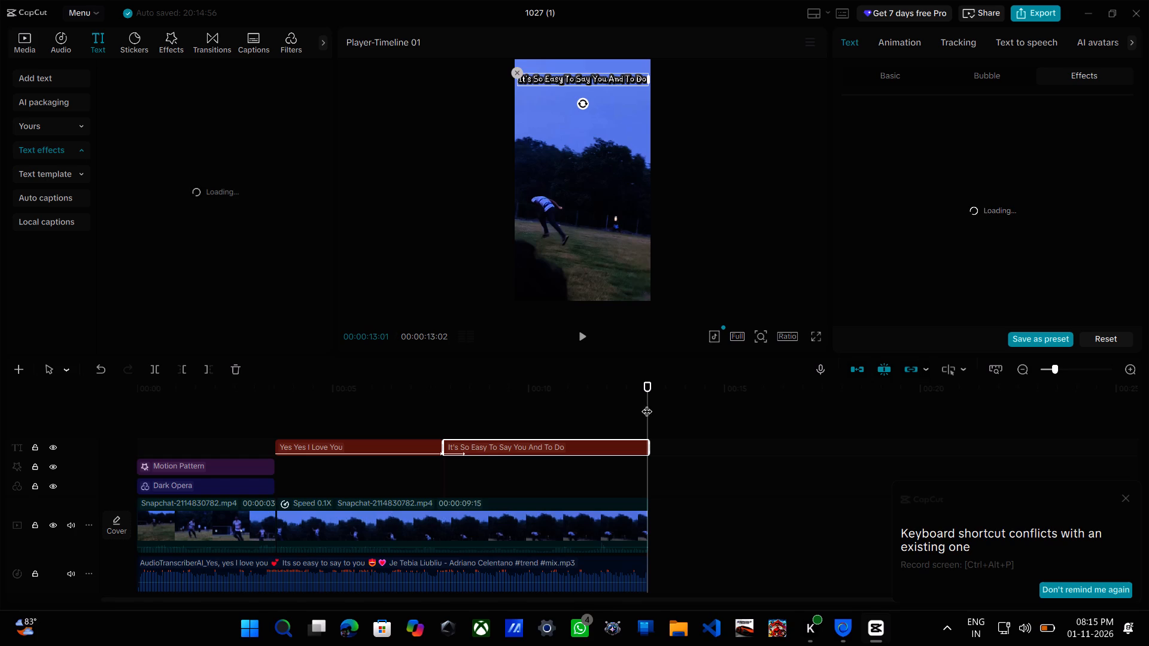
# Play the reel from the start to 00:00:08:14 to check the captions against the audio.
pyautogui.moveTo(647, 404); pyautogui.dragTo(71, 442)
pyautogui.press('space')
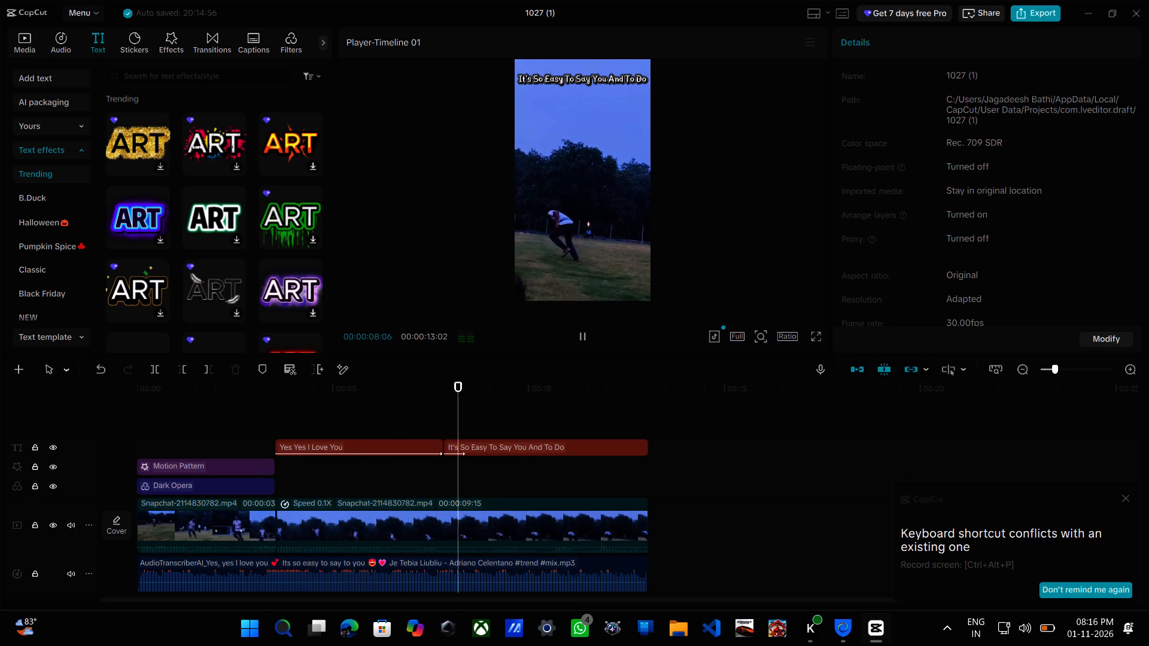
pyautogui.press('space')
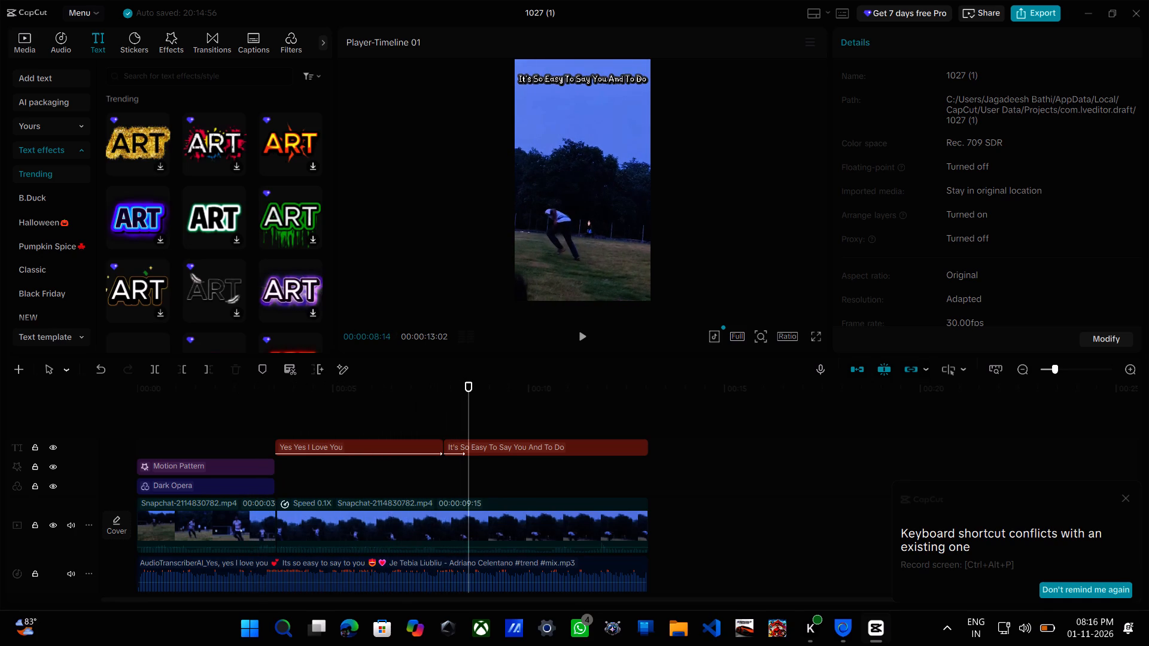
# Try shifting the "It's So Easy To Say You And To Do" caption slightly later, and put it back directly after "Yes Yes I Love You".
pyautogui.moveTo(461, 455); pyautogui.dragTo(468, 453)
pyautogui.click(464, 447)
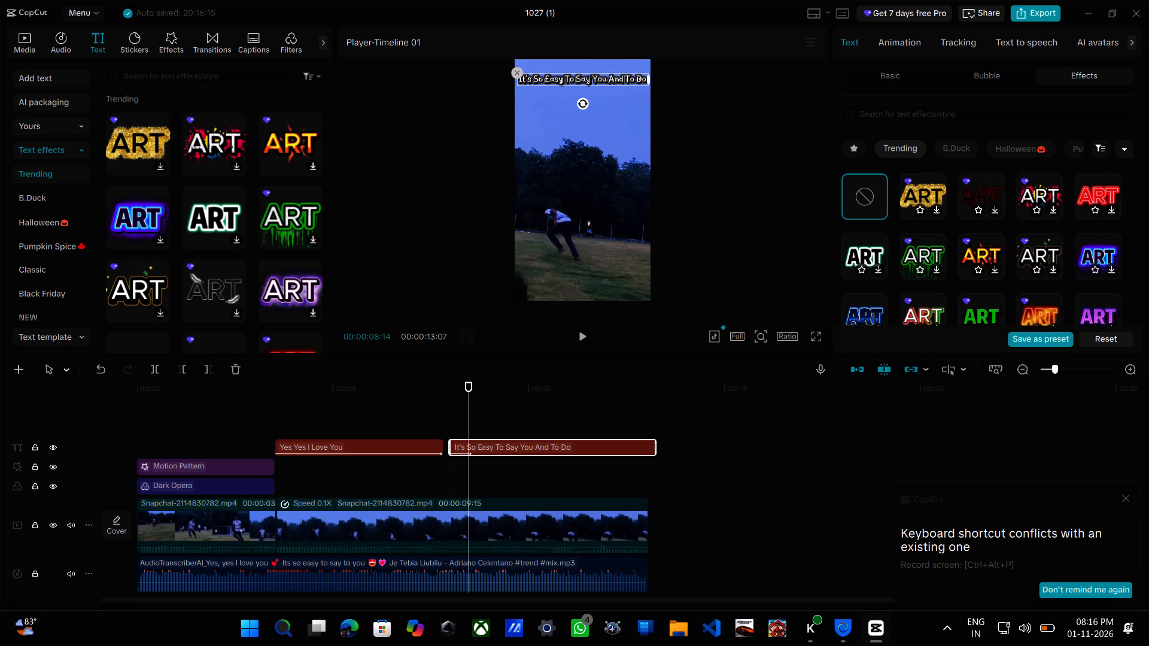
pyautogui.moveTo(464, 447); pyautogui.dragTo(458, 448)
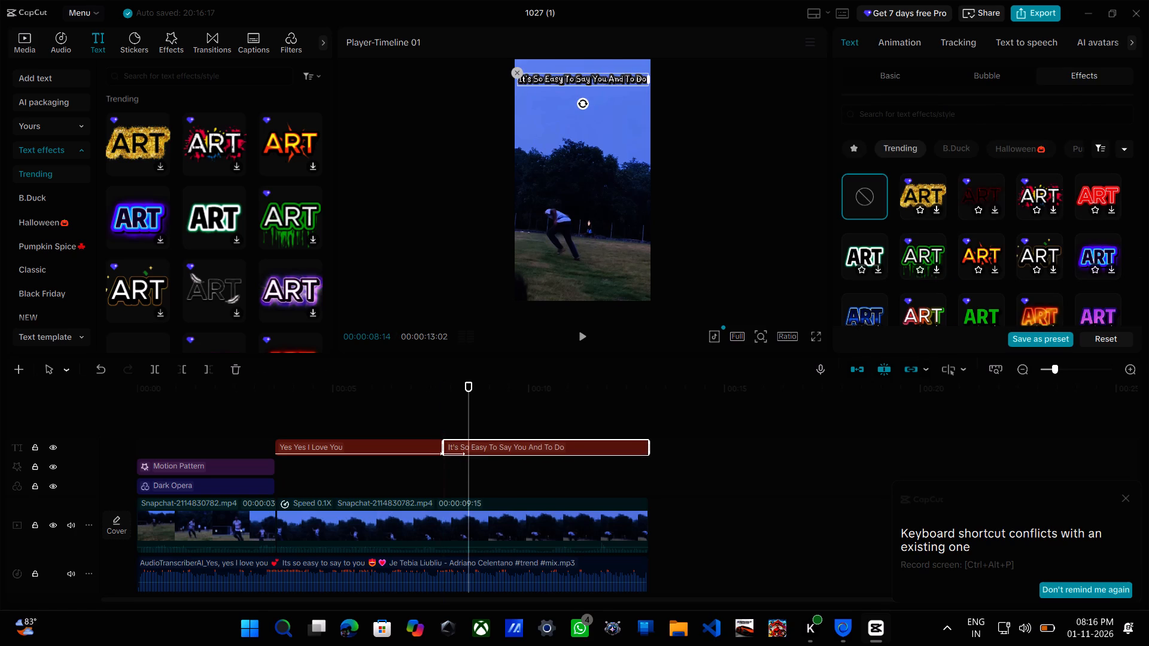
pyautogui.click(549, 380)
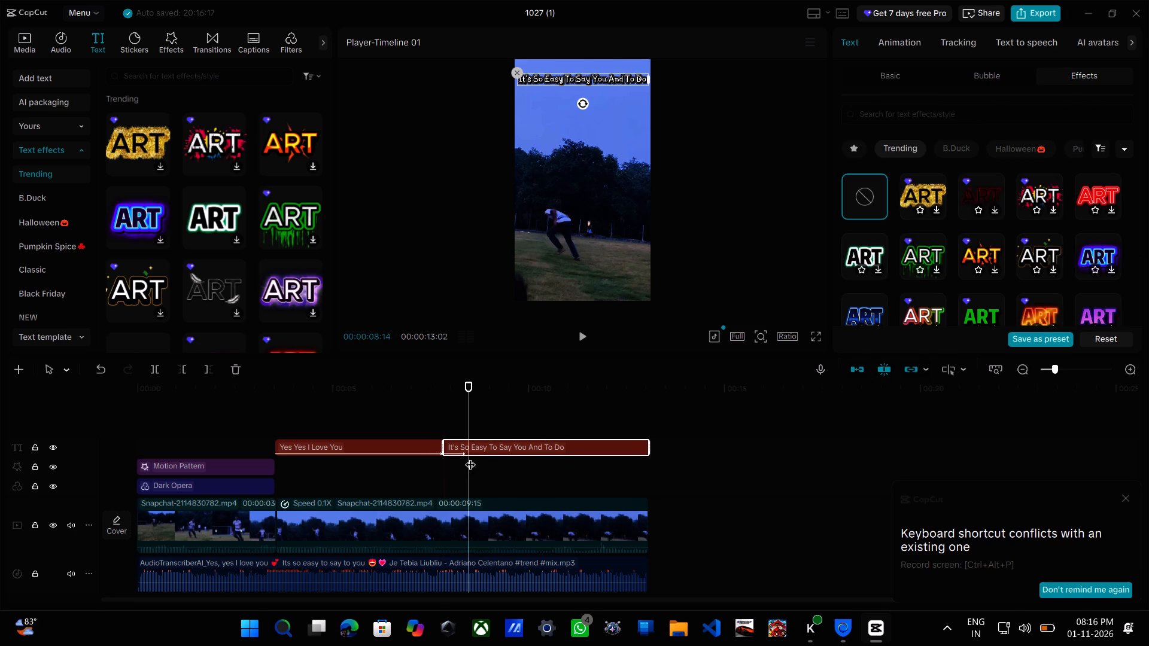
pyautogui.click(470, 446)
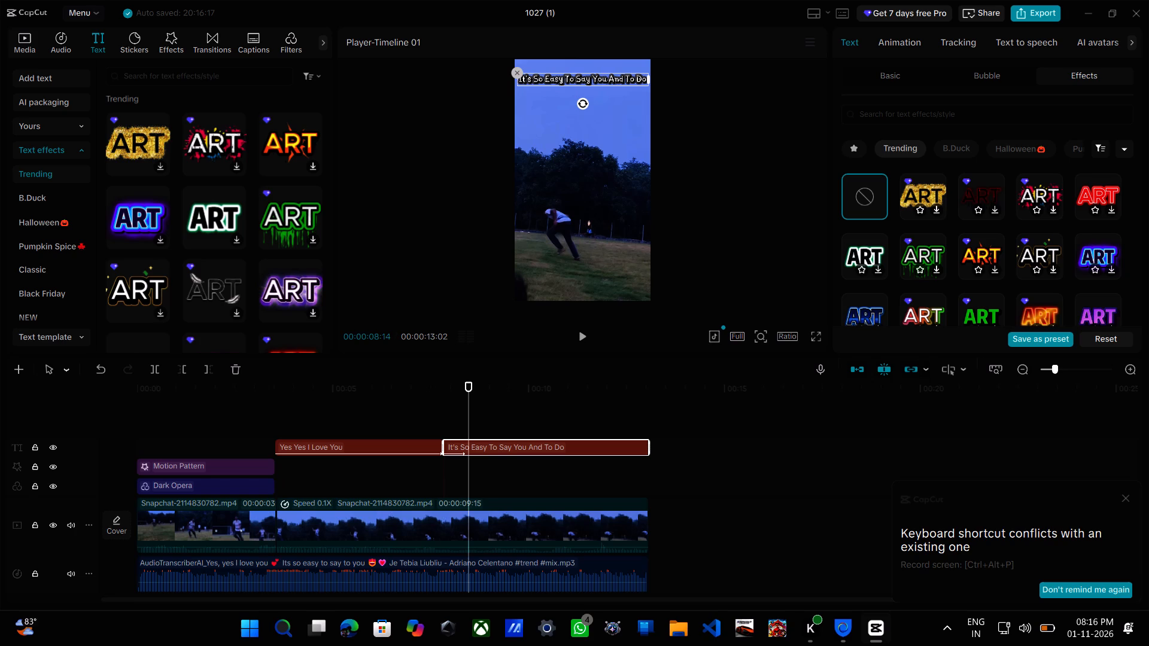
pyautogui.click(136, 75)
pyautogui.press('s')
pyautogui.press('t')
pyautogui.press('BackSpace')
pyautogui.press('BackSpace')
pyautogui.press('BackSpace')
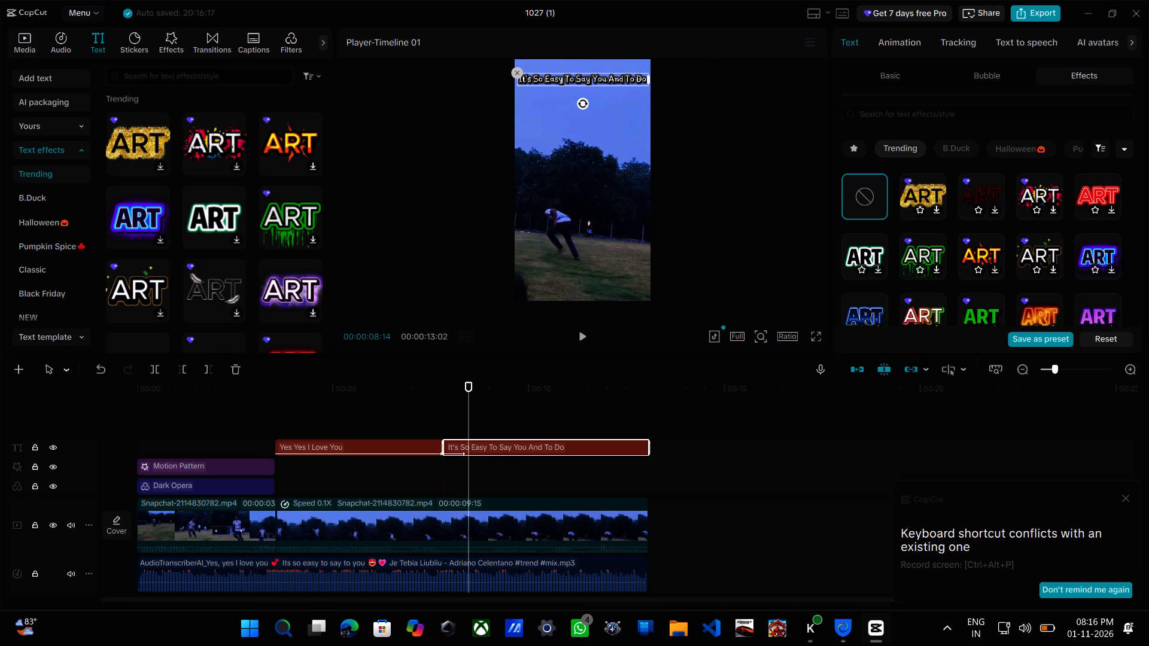
# Search the selected caption's text effects for "leter after letter" and browse the trending text effects library.
pyautogui.click(908, 111)
pyautogui.write('leter after')
pyautogui.press('space')
pyautogui.press(';')
pyautogui.press('BackSpace')
pyautogui.write('letter')
pyautogui.press('Return')
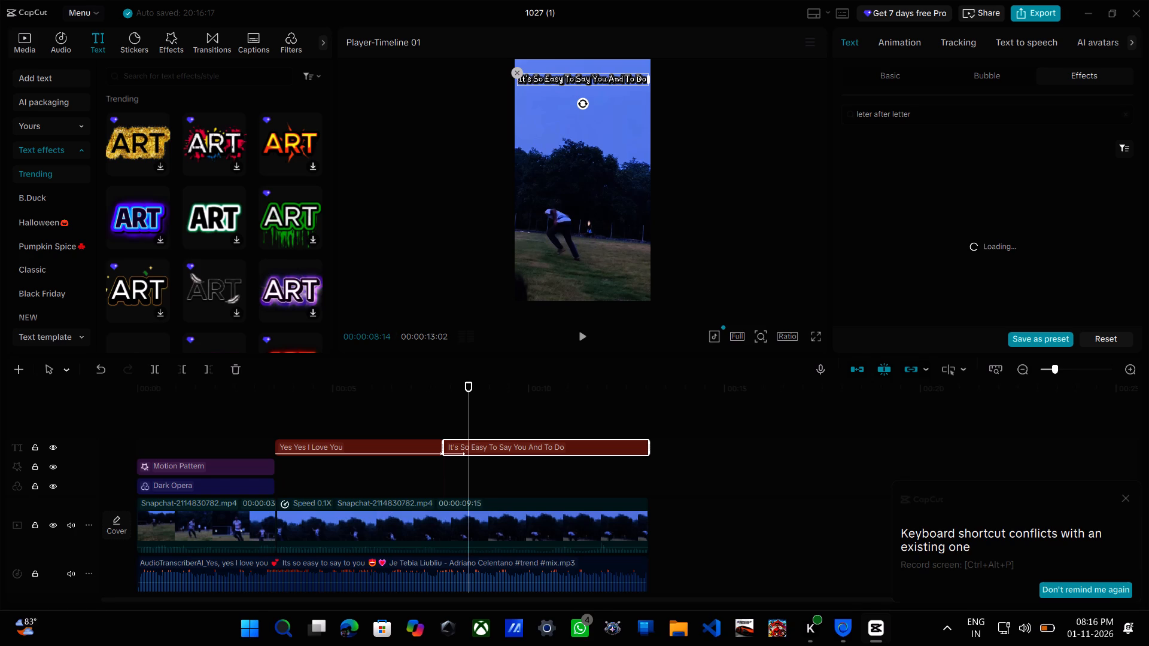
pyautogui.scroll(5, 242, 235)
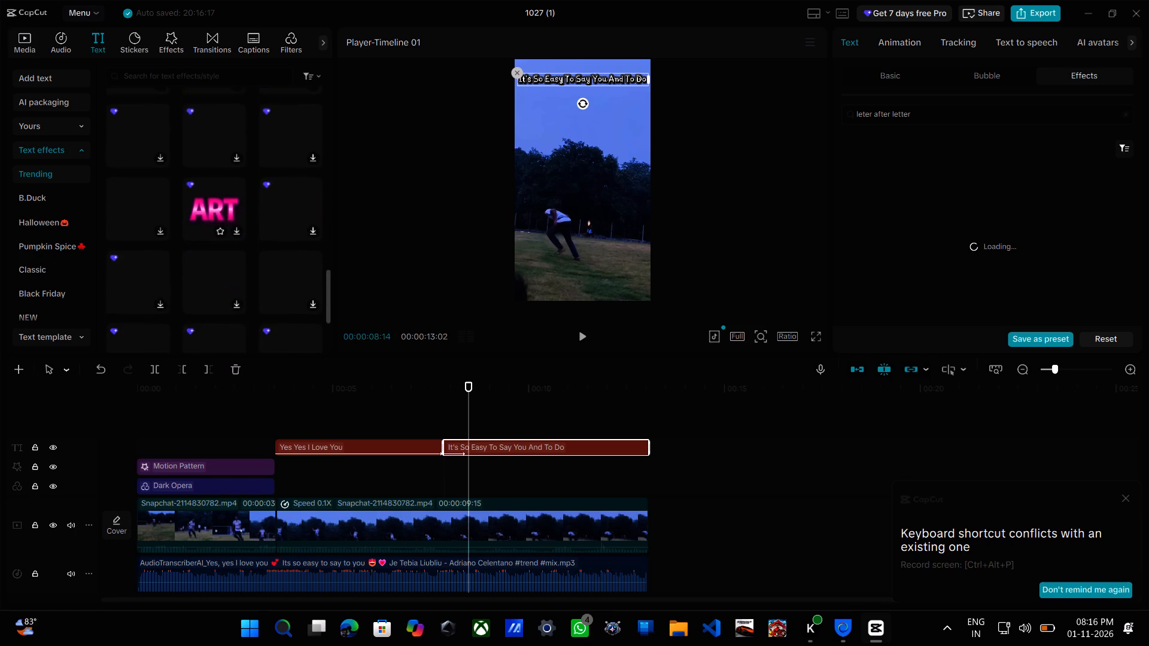
pyautogui.scroll(3, 242, 235)
pyautogui.click(83, 147)
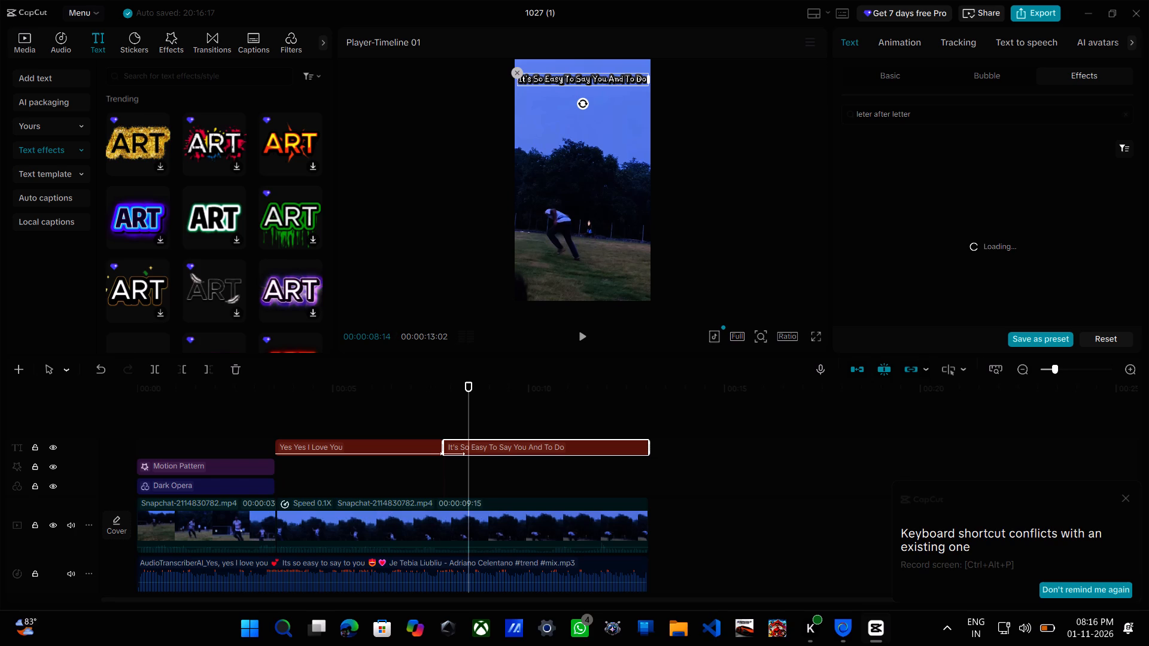
# Dismiss the keyboard shortcut conflict notification.
pyautogui.click(1127, 496)
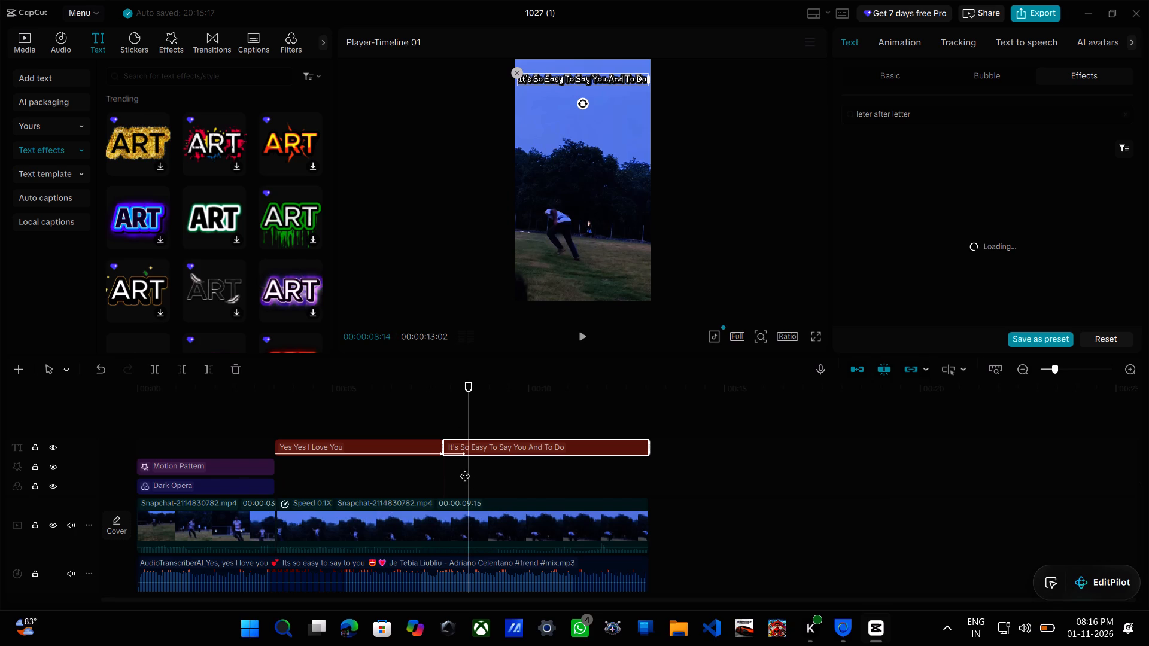
# Play the opening section of the reel twice from the start and return the playhead to 00:00:00:00.
pyautogui.moveTo(465, 468); pyautogui.dragTo(8, 456)
pyautogui.press('space')
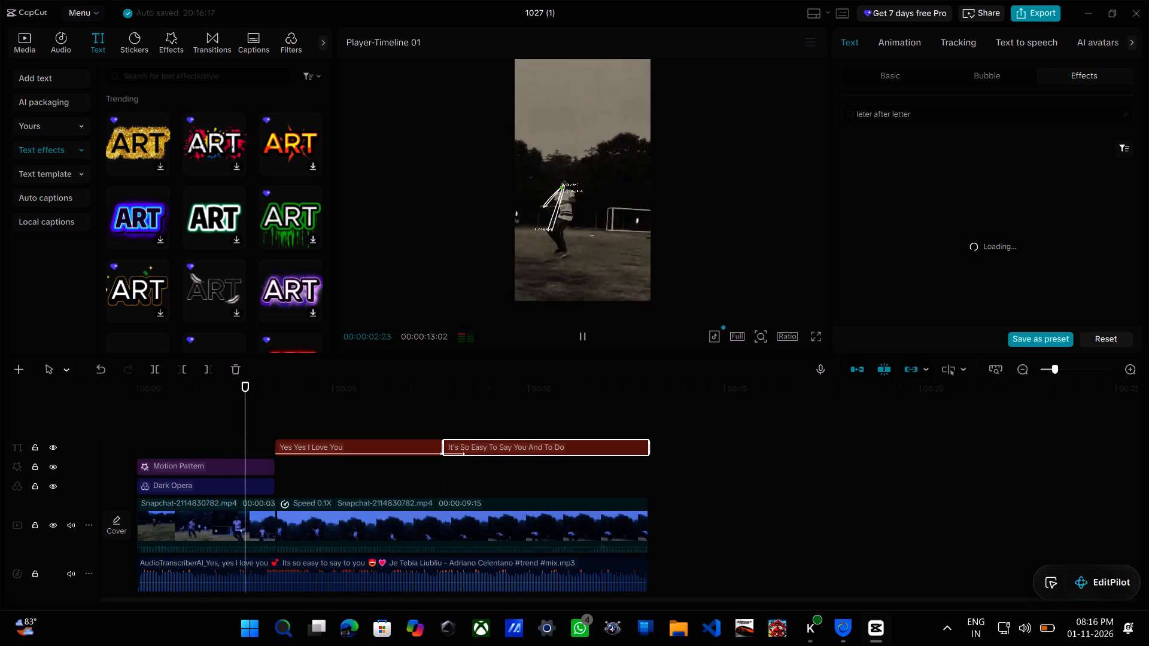
pyautogui.press('space')
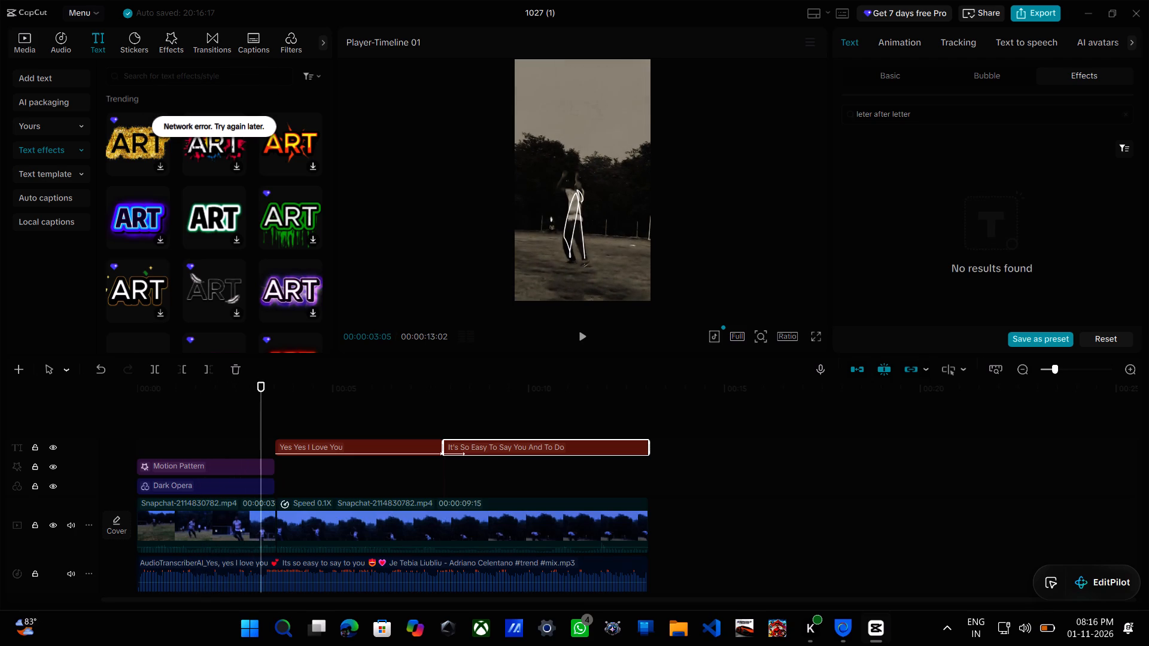
pyautogui.moveTo(262, 423); pyautogui.dragTo(86, 423)
pyautogui.press('space')
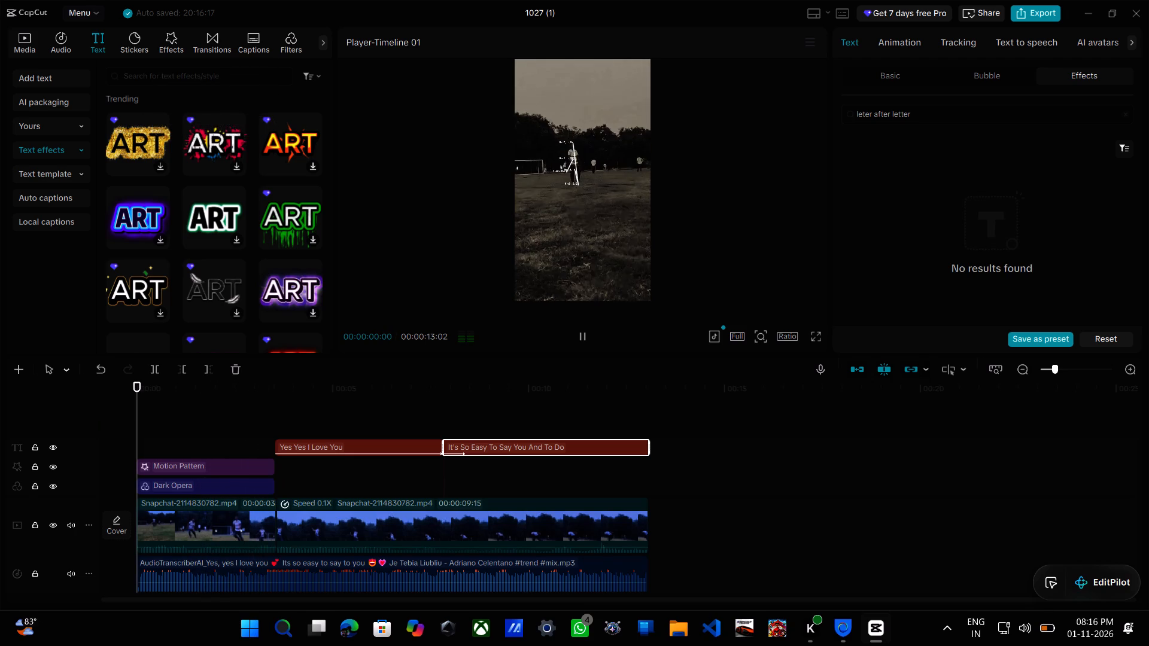
pyautogui.press('space')
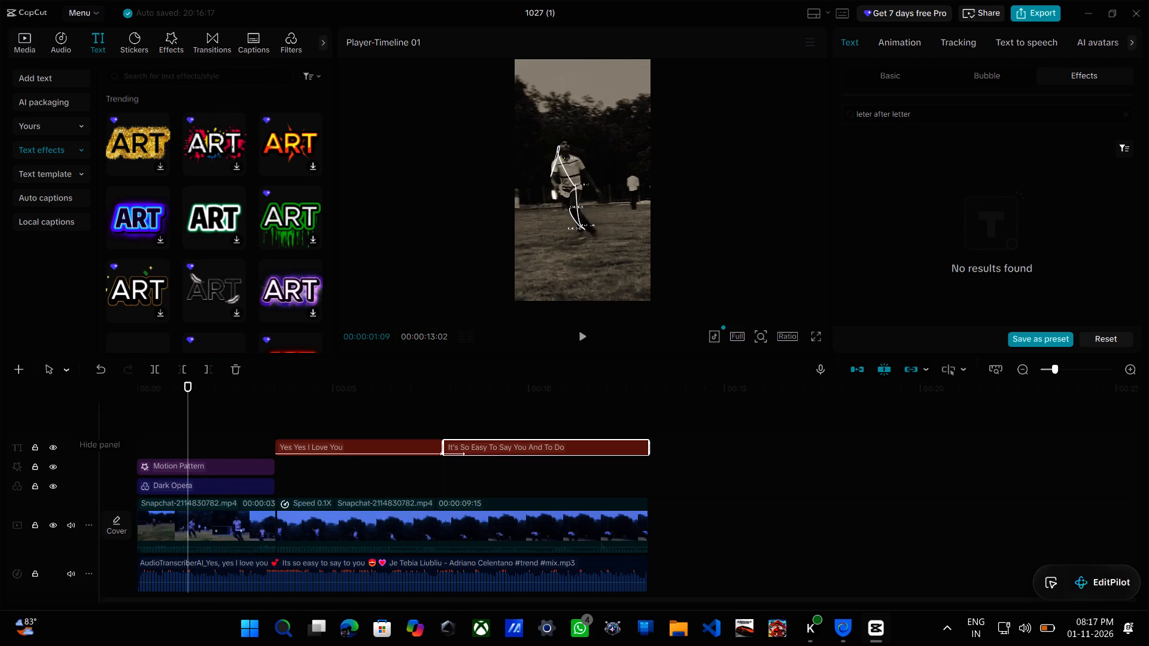
pyautogui.moveTo(188, 432); pyautogui.dragTo(83, 431)
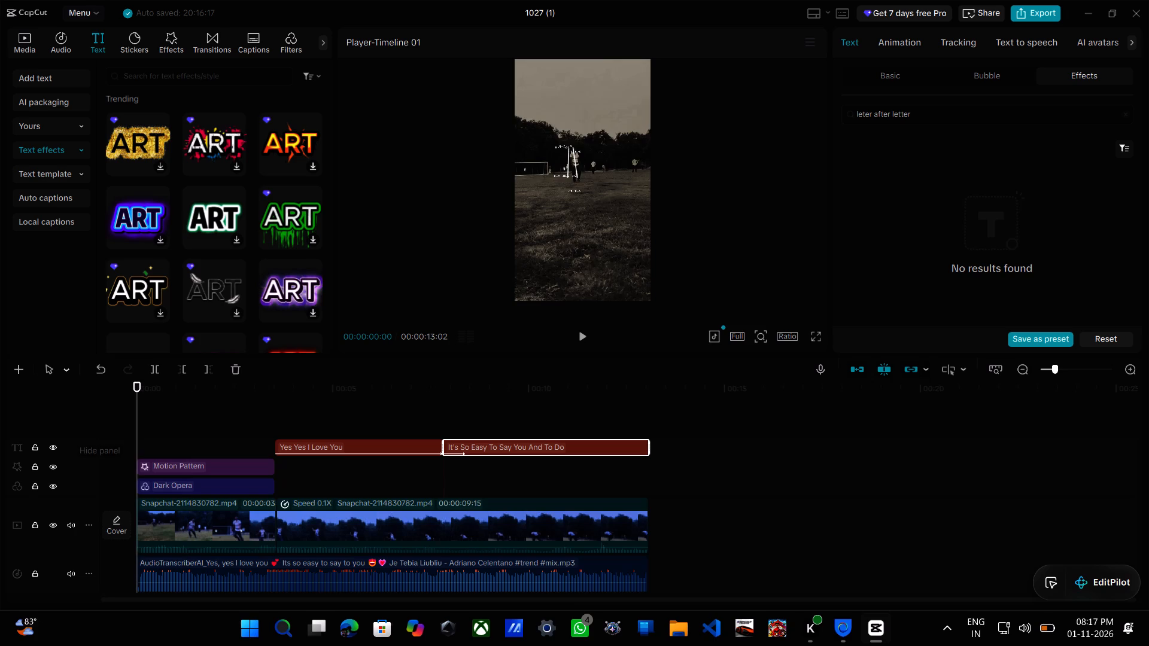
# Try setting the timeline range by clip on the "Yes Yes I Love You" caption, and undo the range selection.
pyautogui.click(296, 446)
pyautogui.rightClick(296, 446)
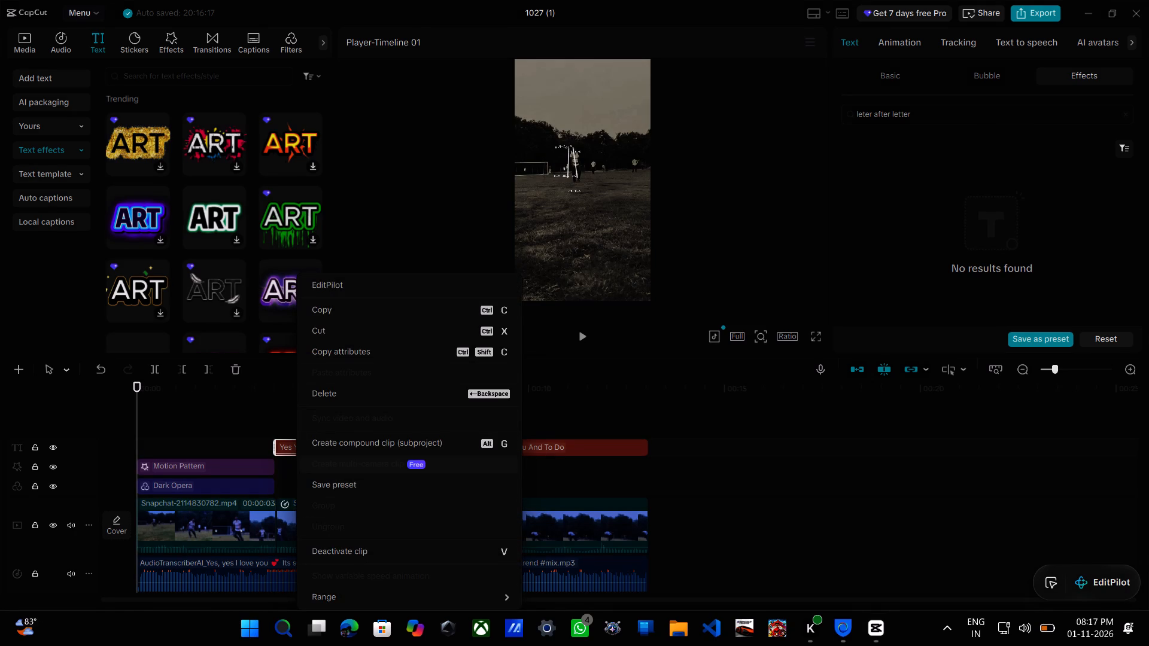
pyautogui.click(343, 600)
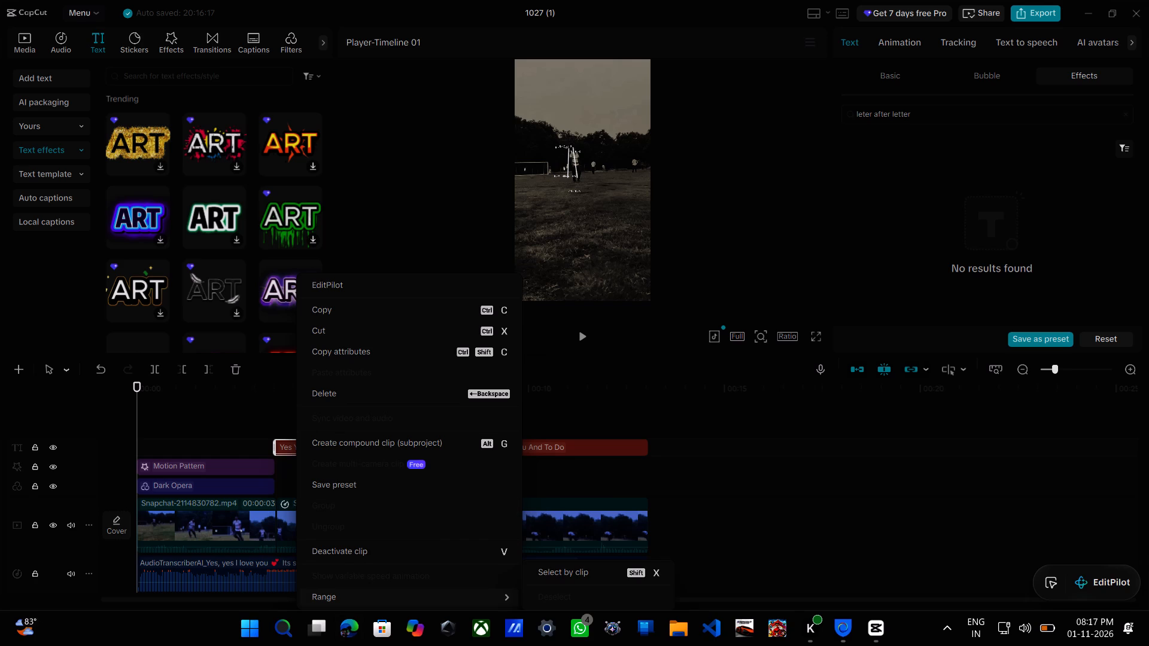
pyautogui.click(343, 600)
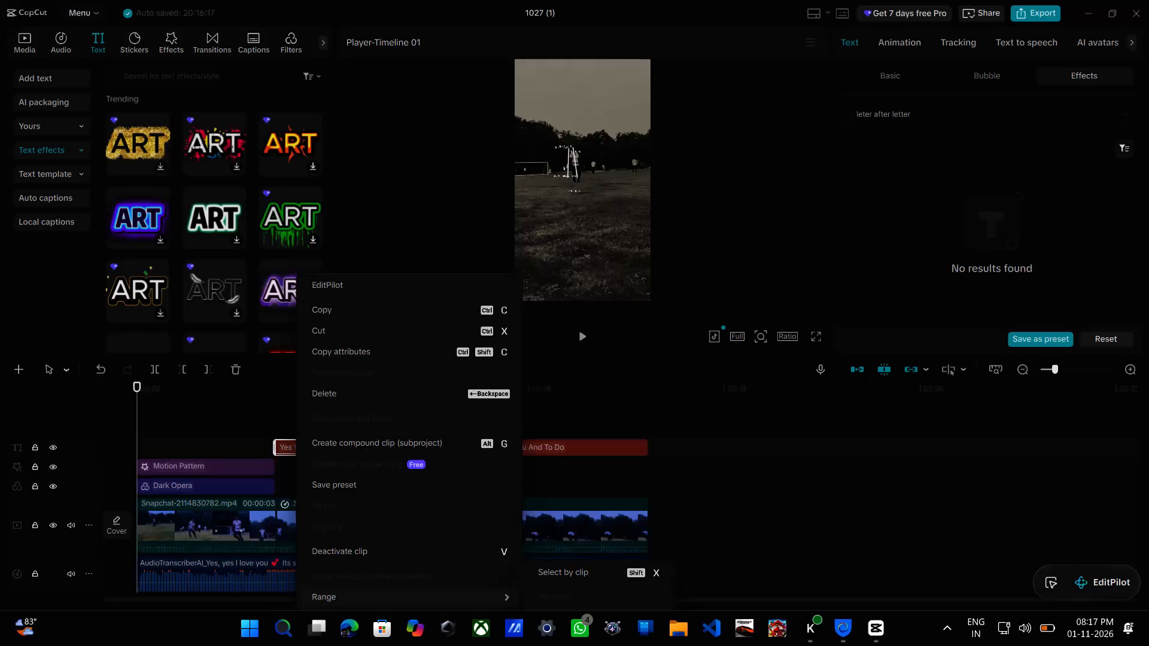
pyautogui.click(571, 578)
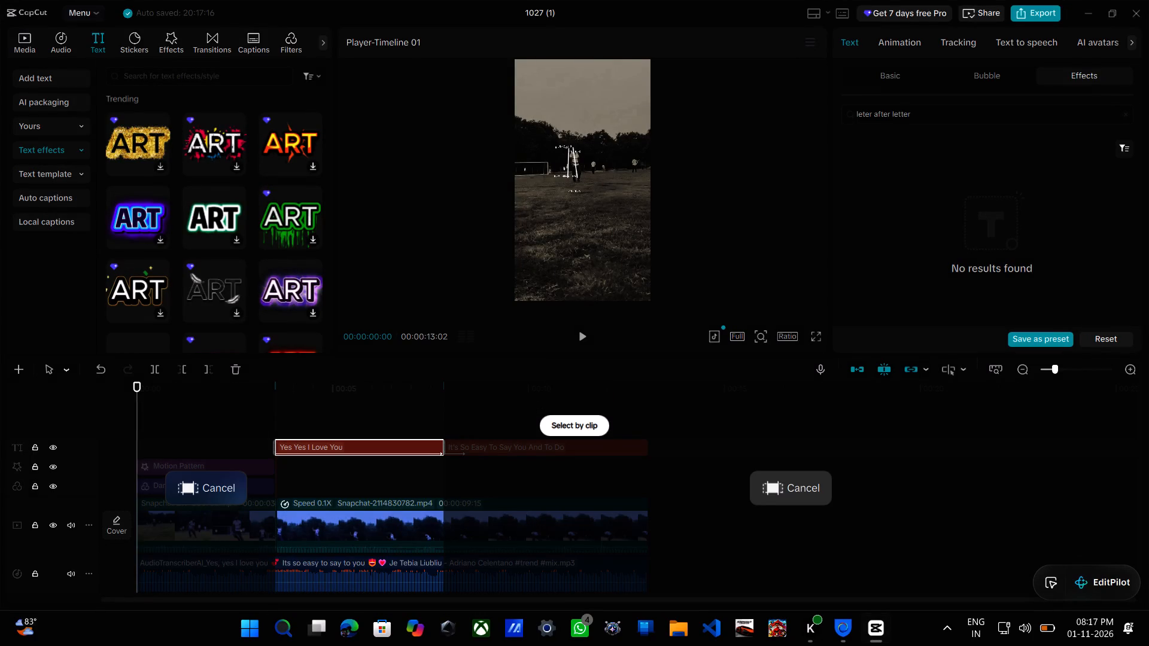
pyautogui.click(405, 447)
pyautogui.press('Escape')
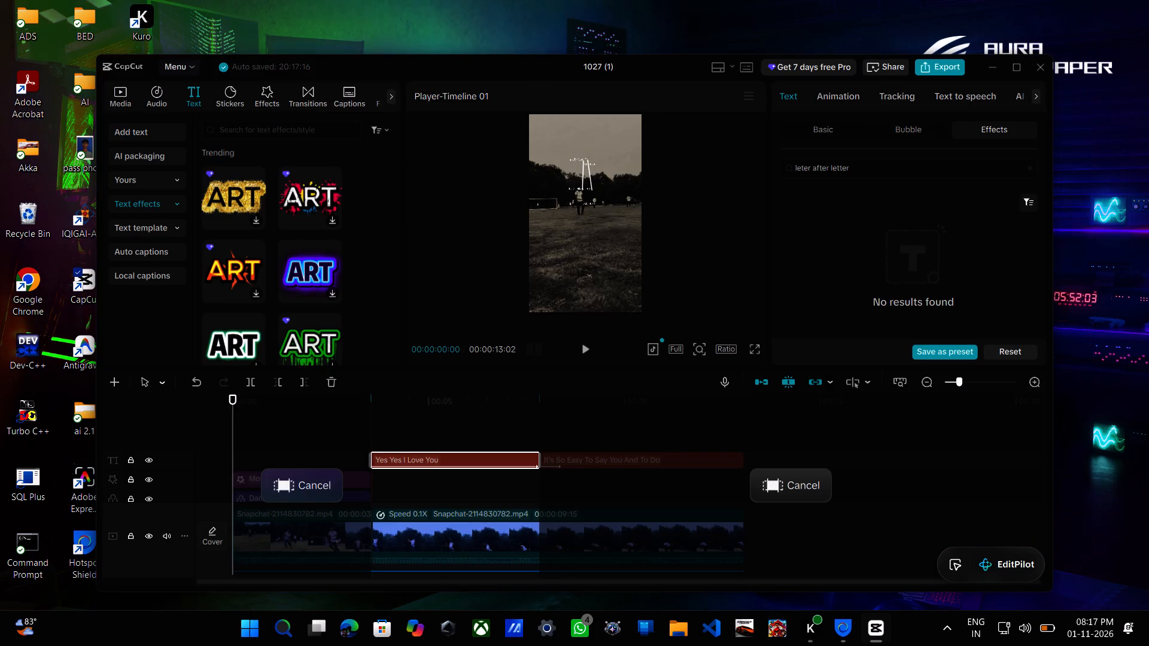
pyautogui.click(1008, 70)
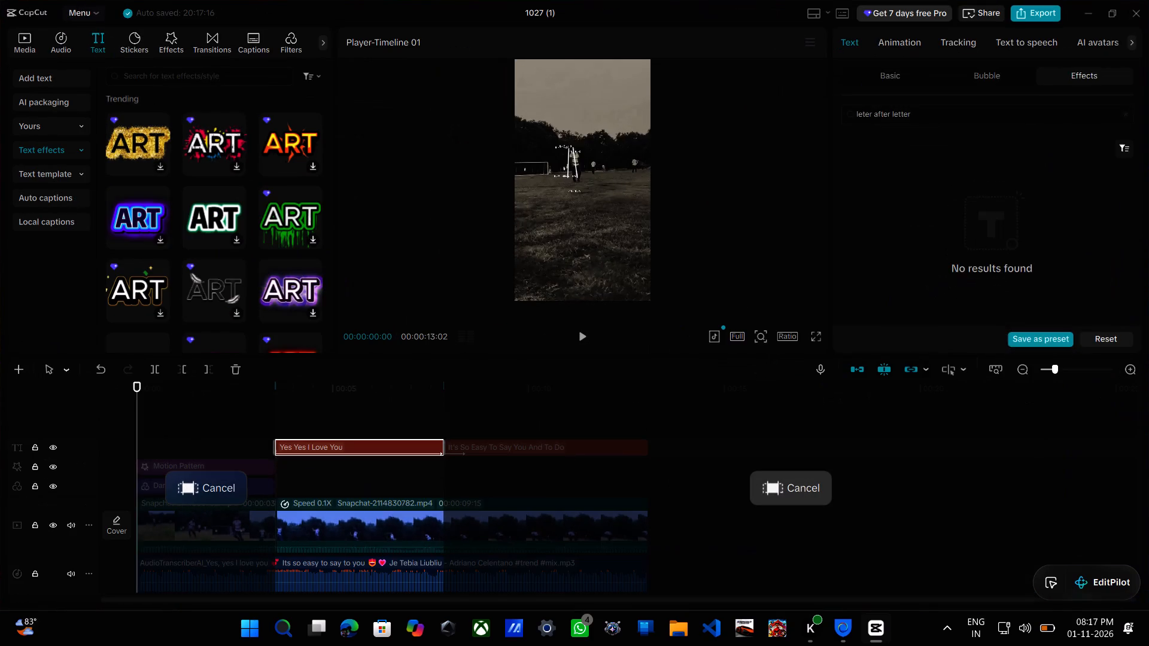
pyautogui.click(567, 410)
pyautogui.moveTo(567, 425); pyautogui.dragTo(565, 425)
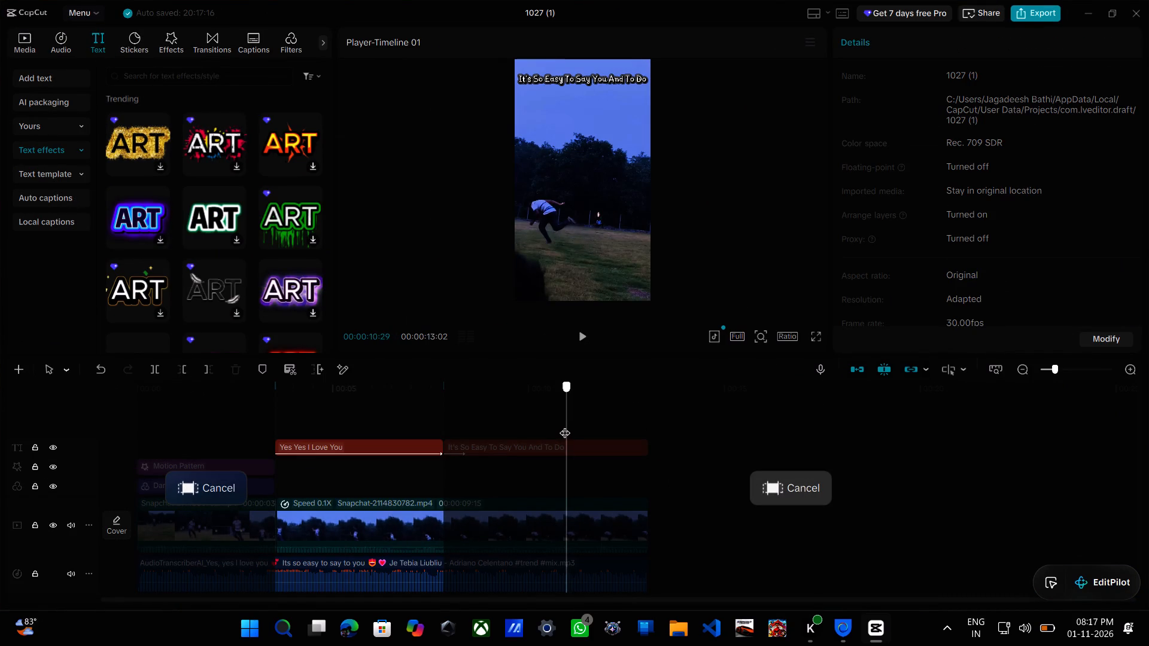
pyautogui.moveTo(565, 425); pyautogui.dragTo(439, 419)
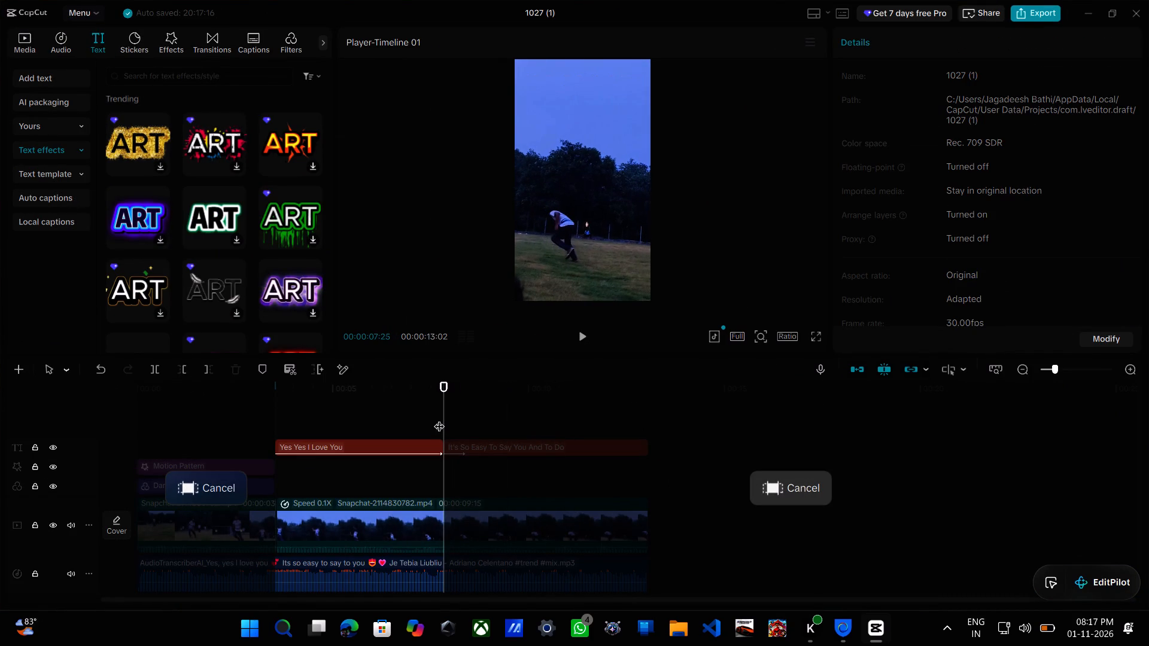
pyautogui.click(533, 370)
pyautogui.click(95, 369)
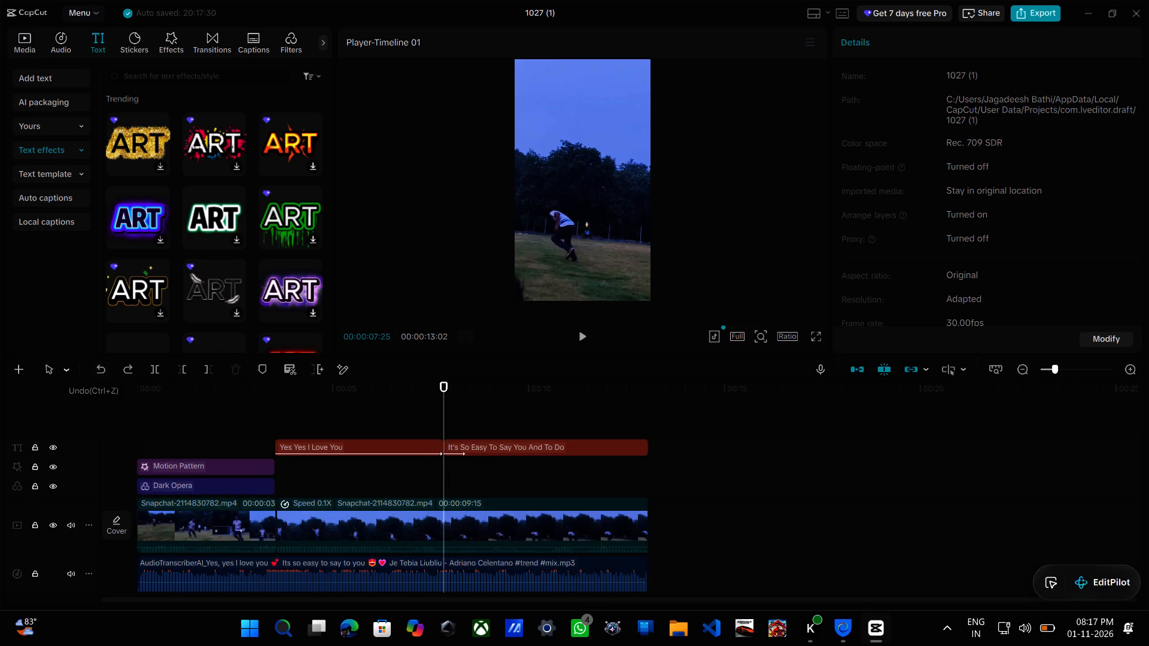
# Search the In animations for "leter by leter" and apply the first result to the "It's So Easy To Say You And To Do" caption.
pyautogui.click(490, 448)
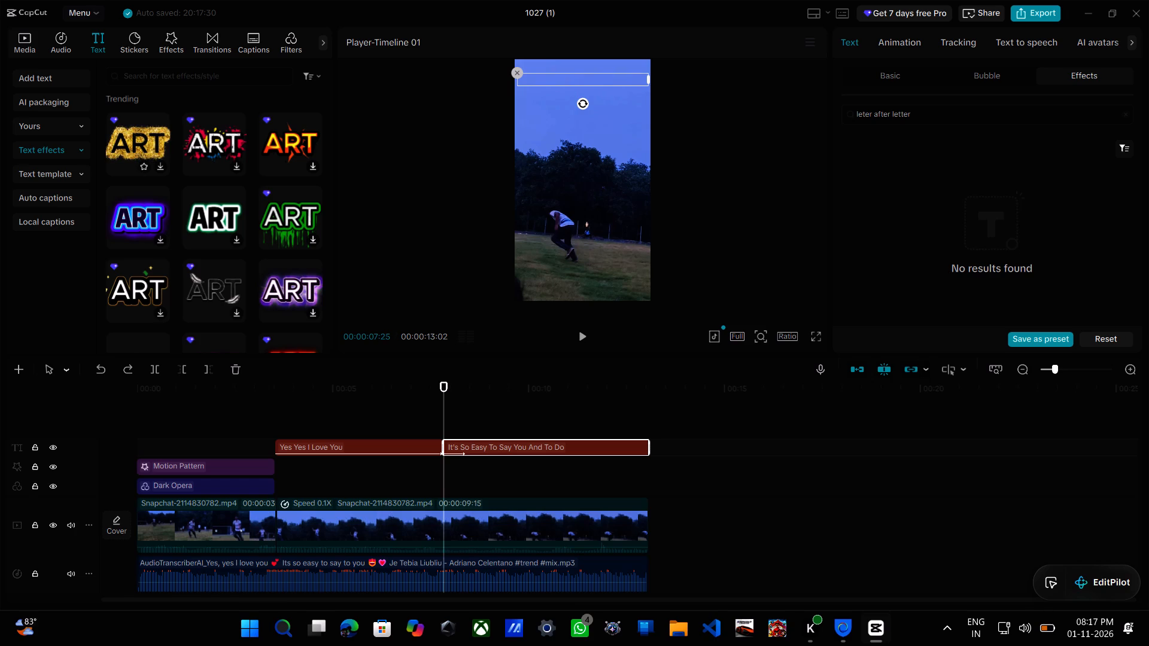
pyautogui.click(885, 39)
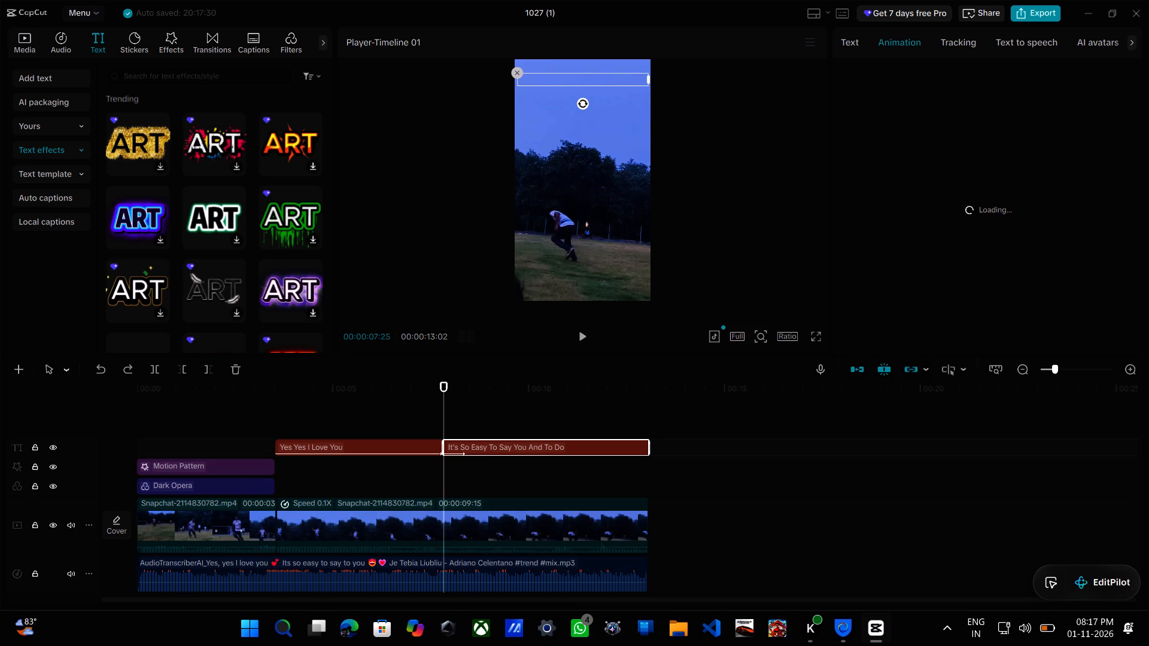
pyautogui.click(919, 105)
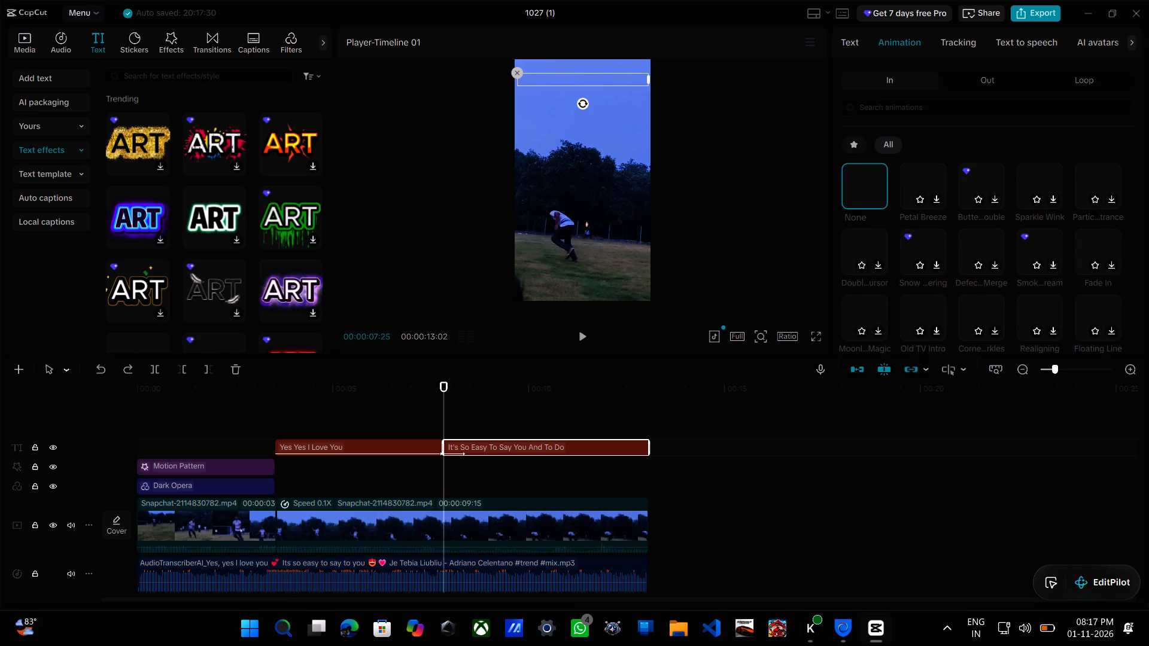
pyautogui.write('le')
pyautogui.write('ter')
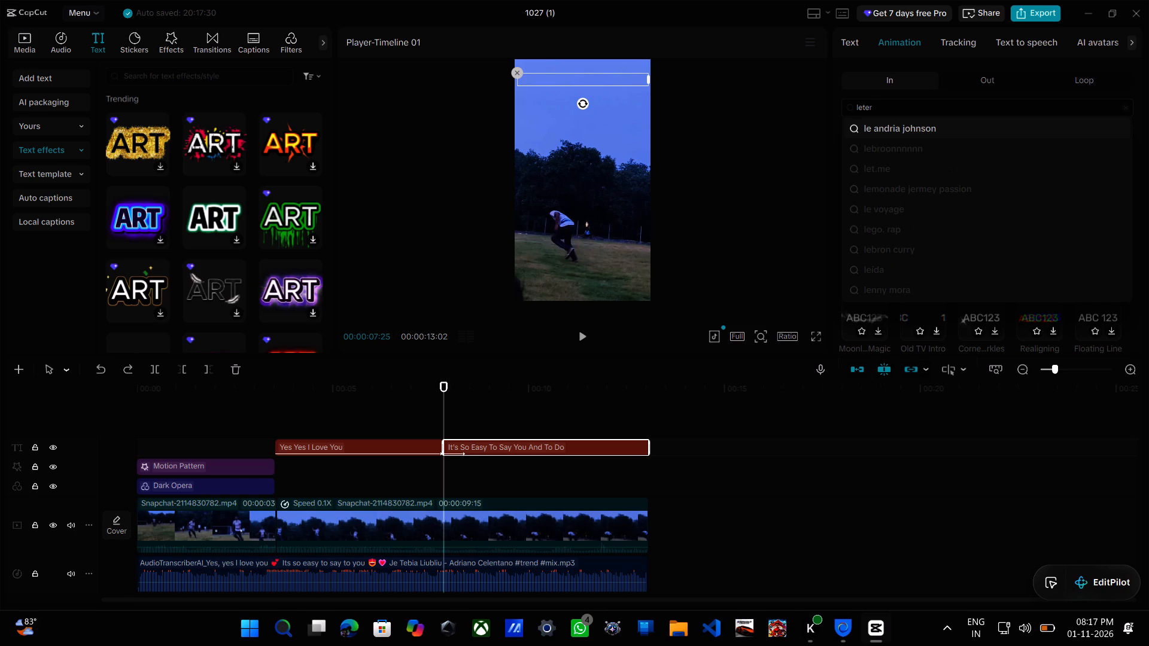
pyautogui.press('space')
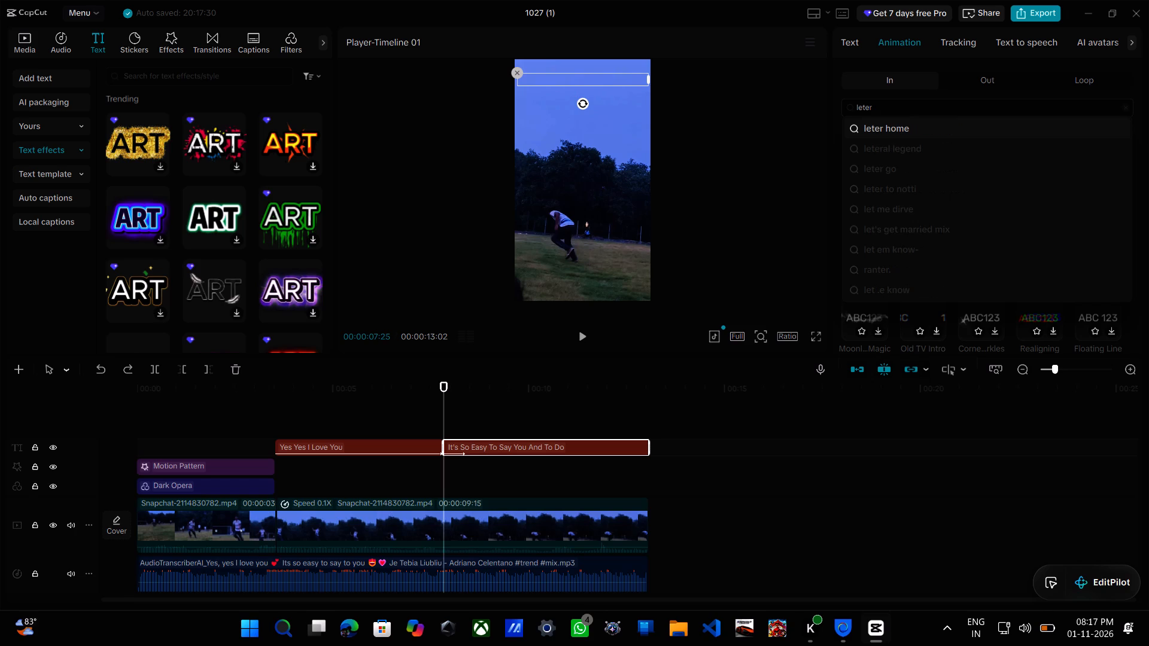
pyautogui.write('by')
pyautogui.press('space')
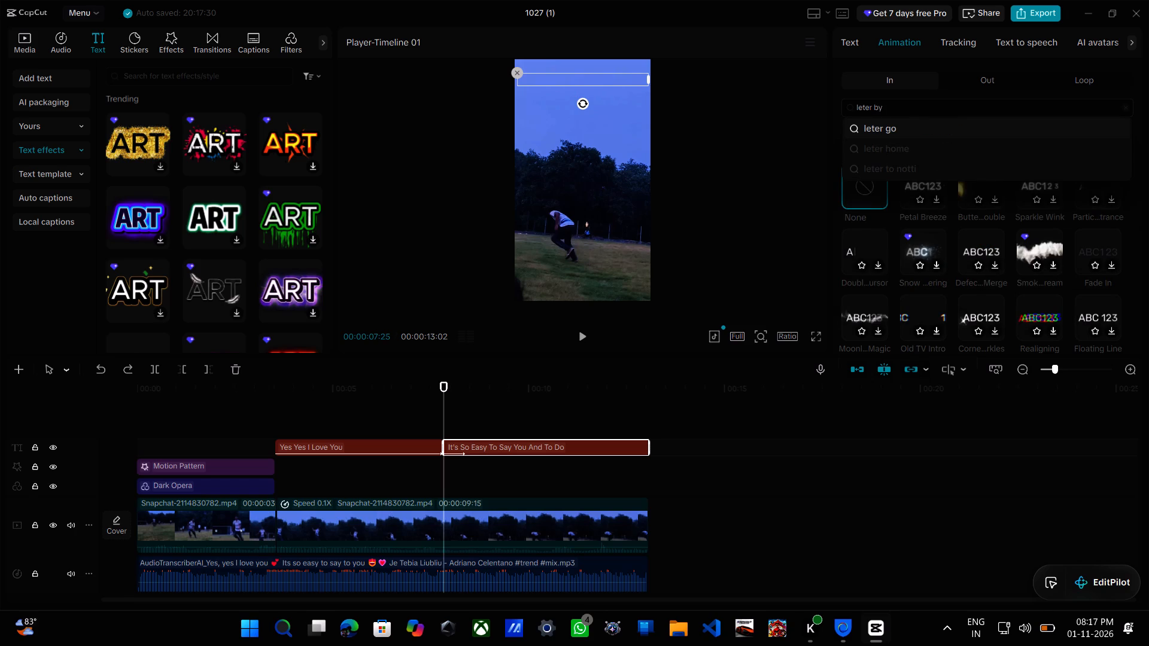
pyautogui.write('le')
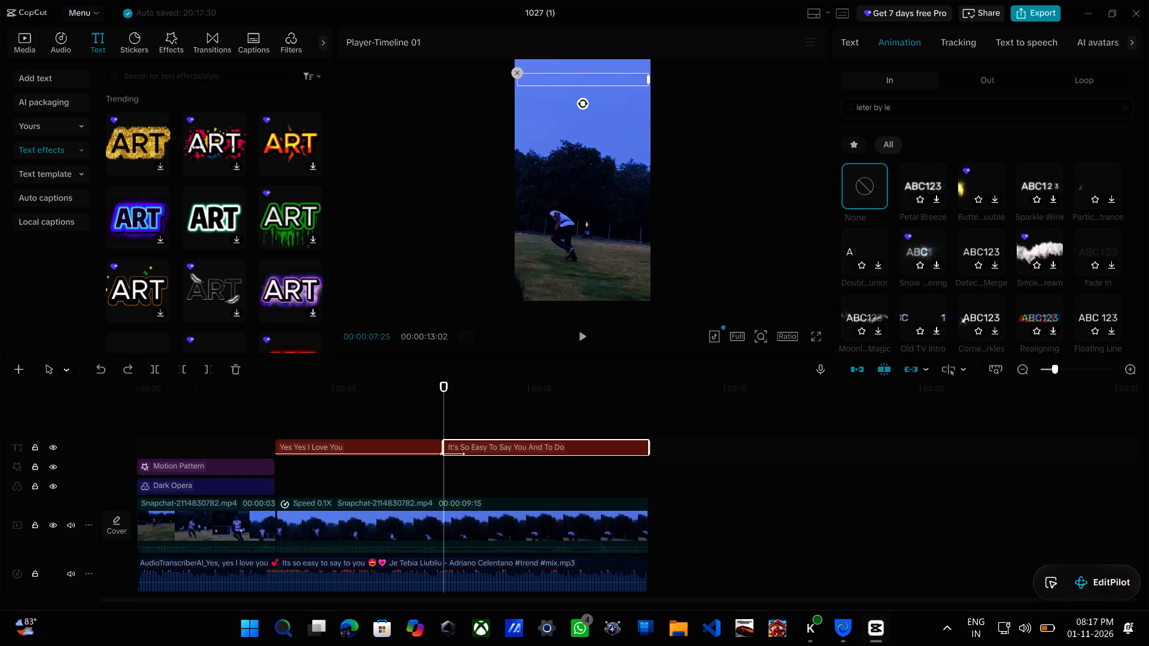
pyautogui.write('rr')
pyautogui.press('BackSpace')
pyautogui.press('BackSpace')
pyautogui.write('ter')
pyautogui.press('Return')
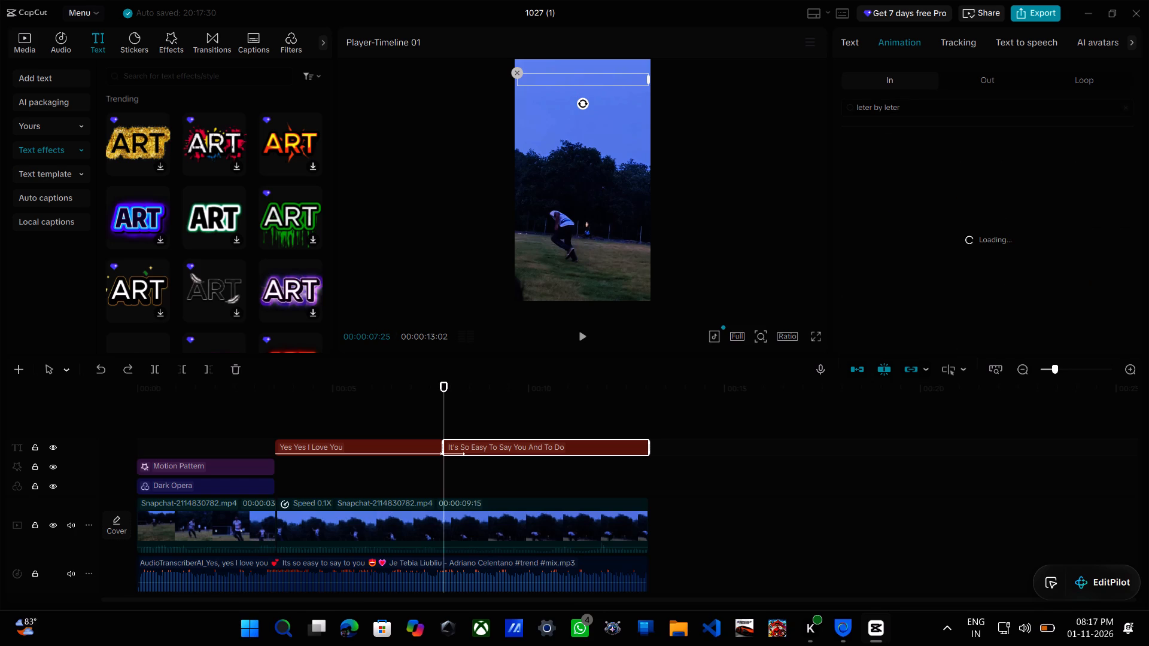
pyautogui.doubleClick(914, 164)
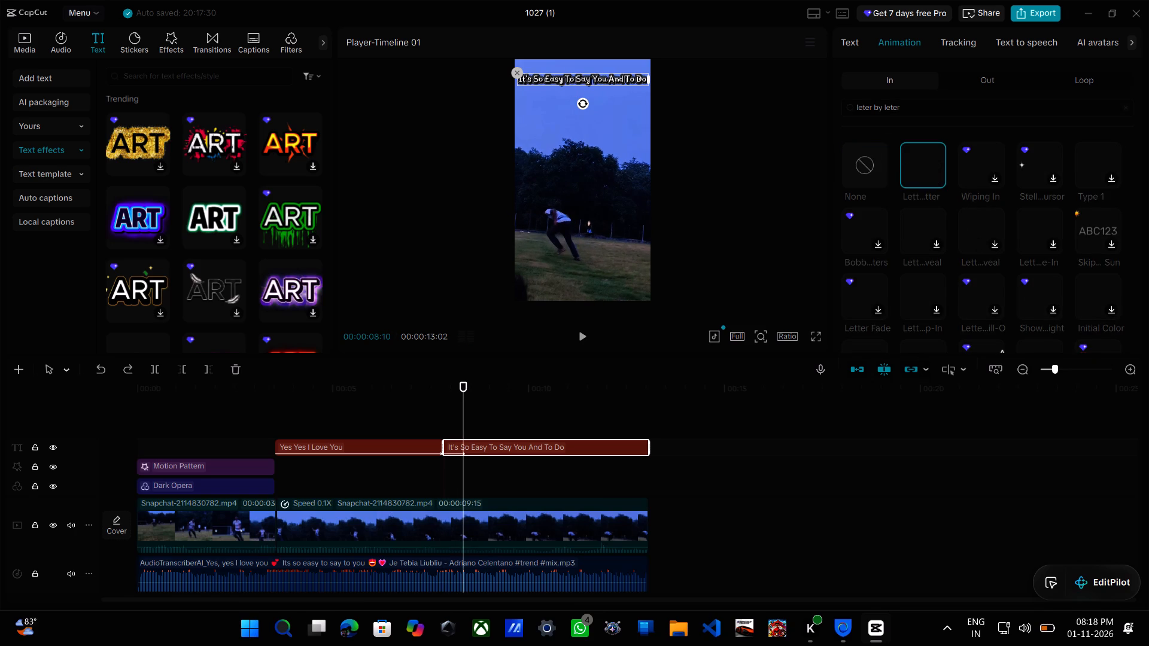
# Mark the letter-by-letter In animation as a favourite and reapply it to the "It's So Easy To Say You And To Do" caption.
pyautogui.click(931, 174)
pyautogui.click(1056, 368)
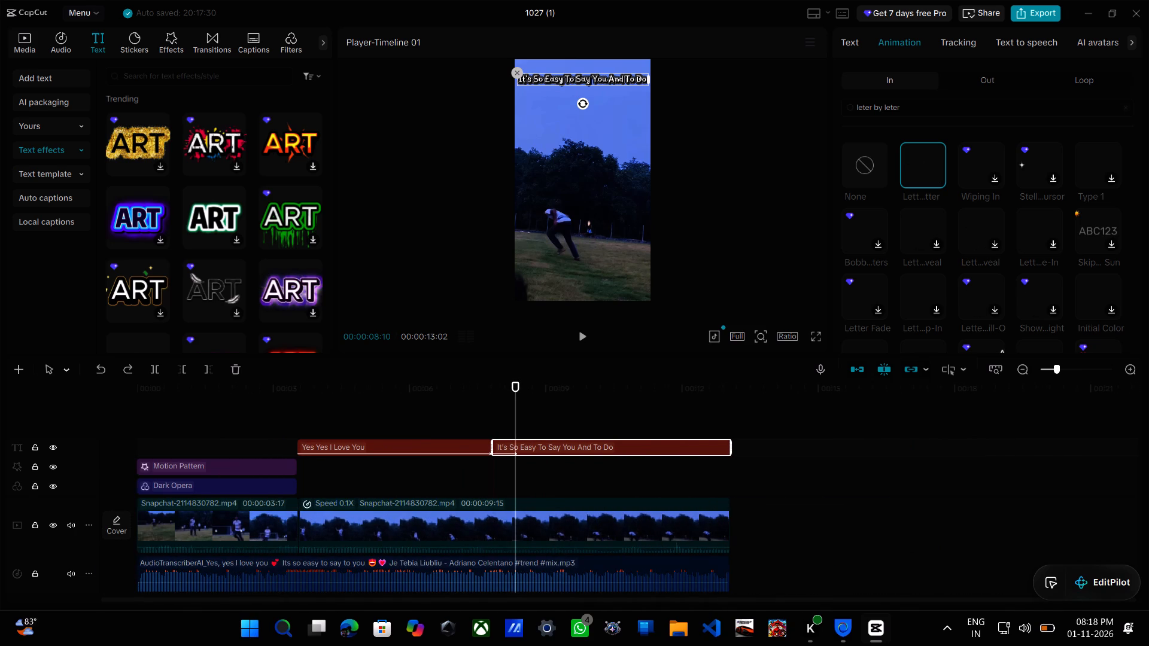
pyautogui.moveTo(922, 163); pyautogui.dragTo(919, 165)
pyautogui.moveTo(919, 165); pyautogui.dragTo(598, 476)
pyautogui.moveTo(598, 476); pyautogui.dragTo(578, 444)
pyautogui.click(922, 154)
pyautogui.click(930, 166)
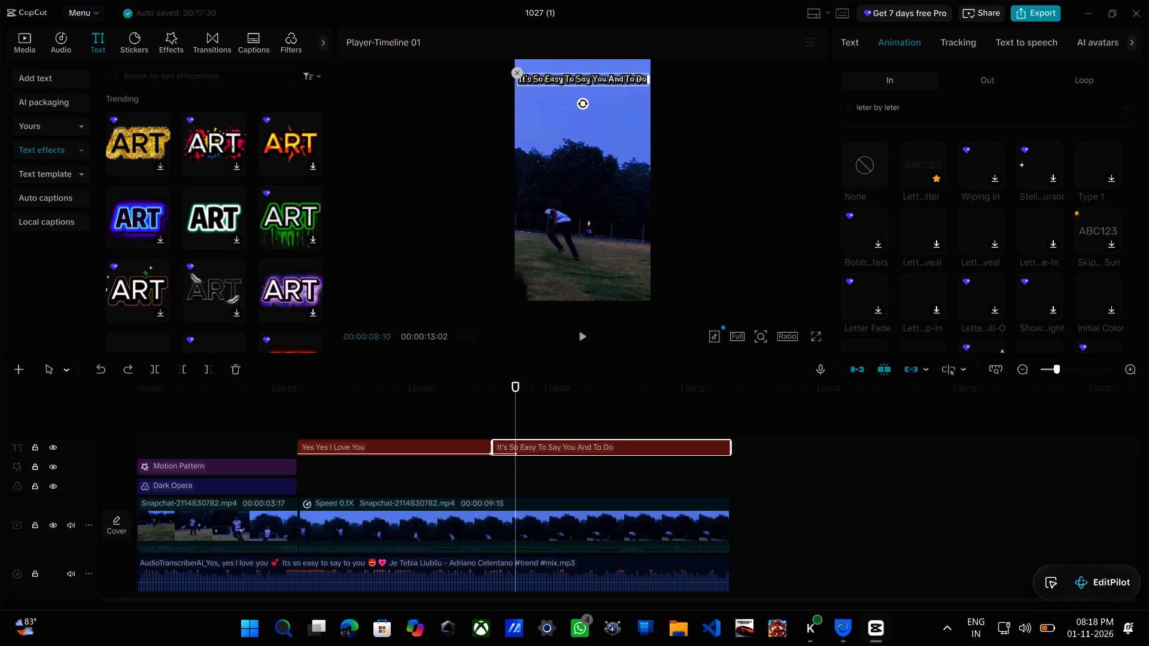
pyautogui.doubleClick(930, 166)
# Browse the In animation results for "leter by leter" and try to reload them.
pyautogui.scroll(-4, 963, 204)
pyautogui.scroll(8, 963, 204)
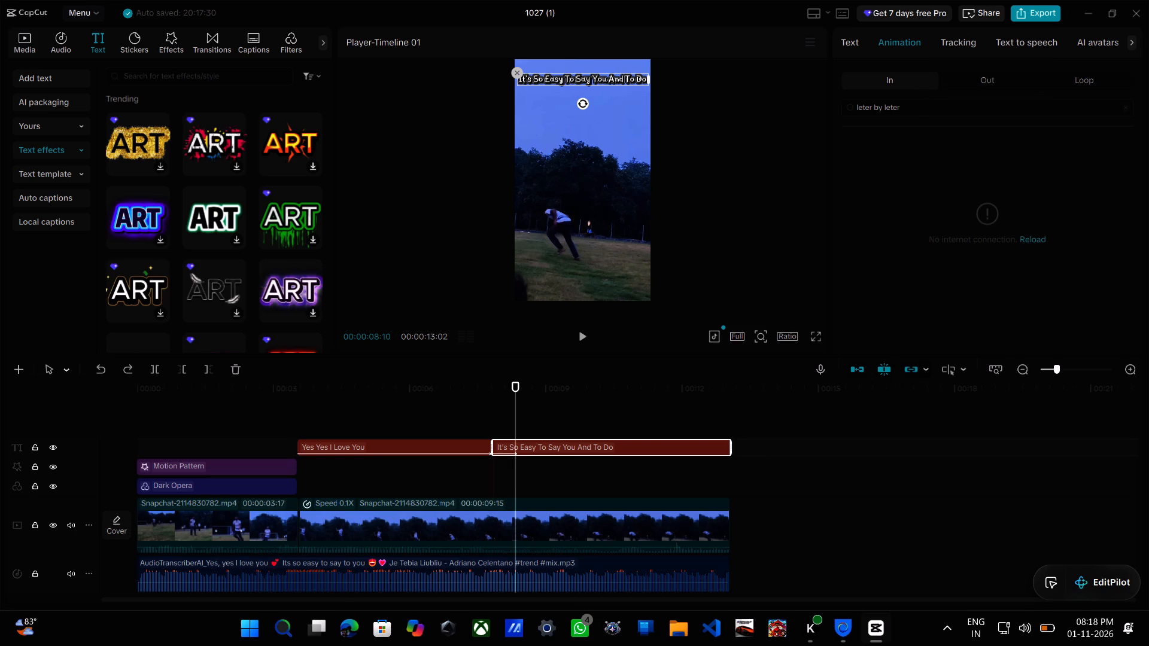
pyautogui.click(952, 106)
pyautogui.click(1037, 236)
pyautogui.click(928, 365)
pyautogui.click(928, 365)
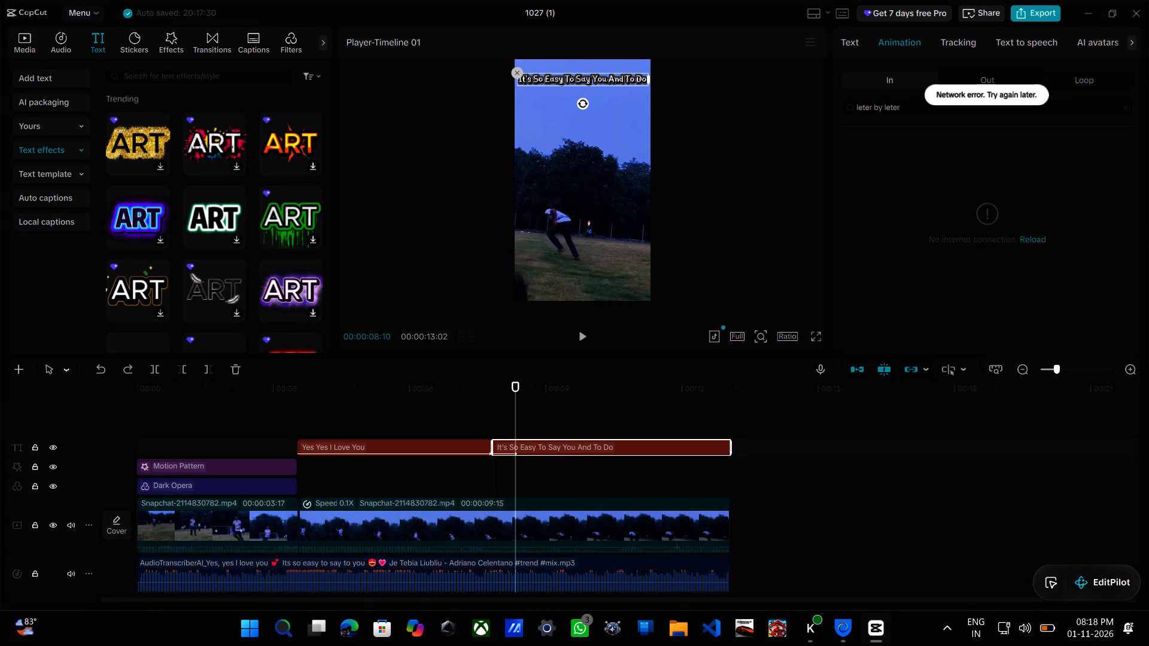
# Check the computer's Wi-Fi connection in the system quick settings and return to the caption's animation settings.
pyautogui.click(996, 627)
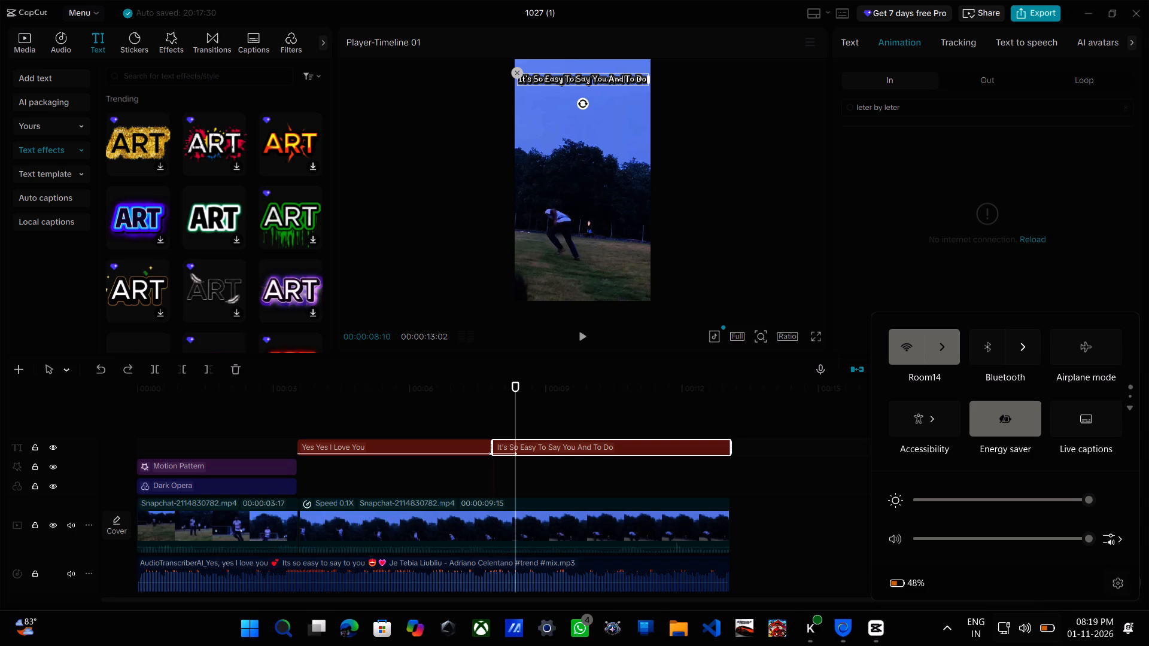
pyautogui.click(995, 225)
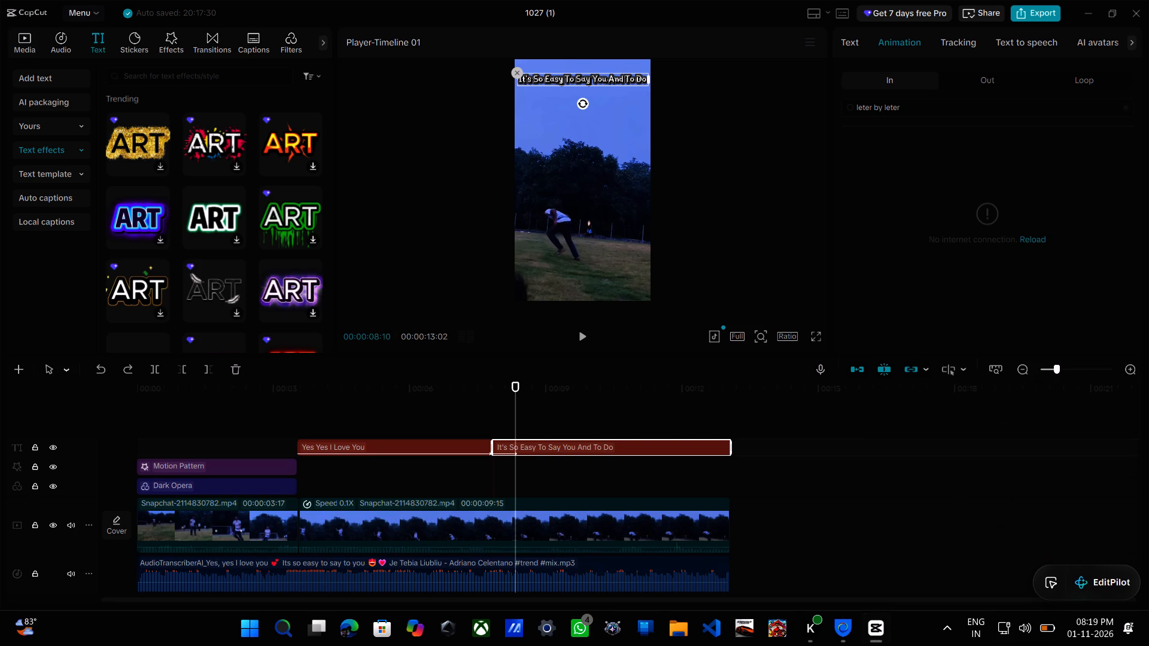
# Select the "Yes Yes I Love You" caption, move the playhead to the start of the timeline and play the reel.
pyautogui.click(657, 452)
pyautogui.click(437, 448)
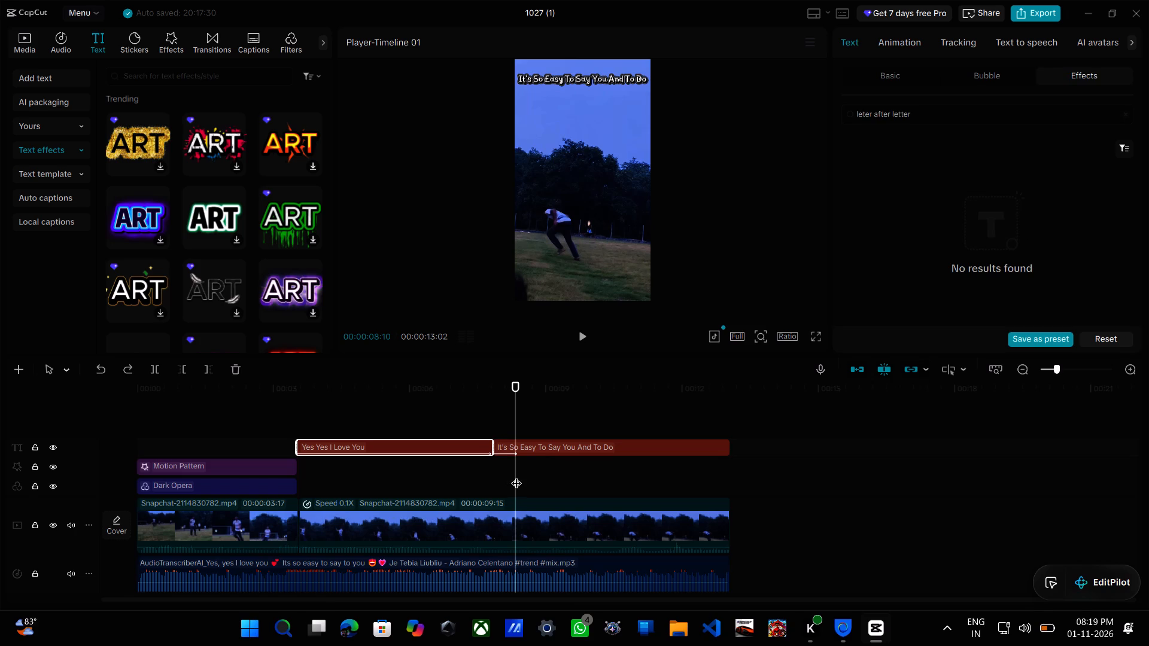
pyautogui.moveTo(516, 476); pyautogui.dragTo(7, 487)
pyautogui.press('space')
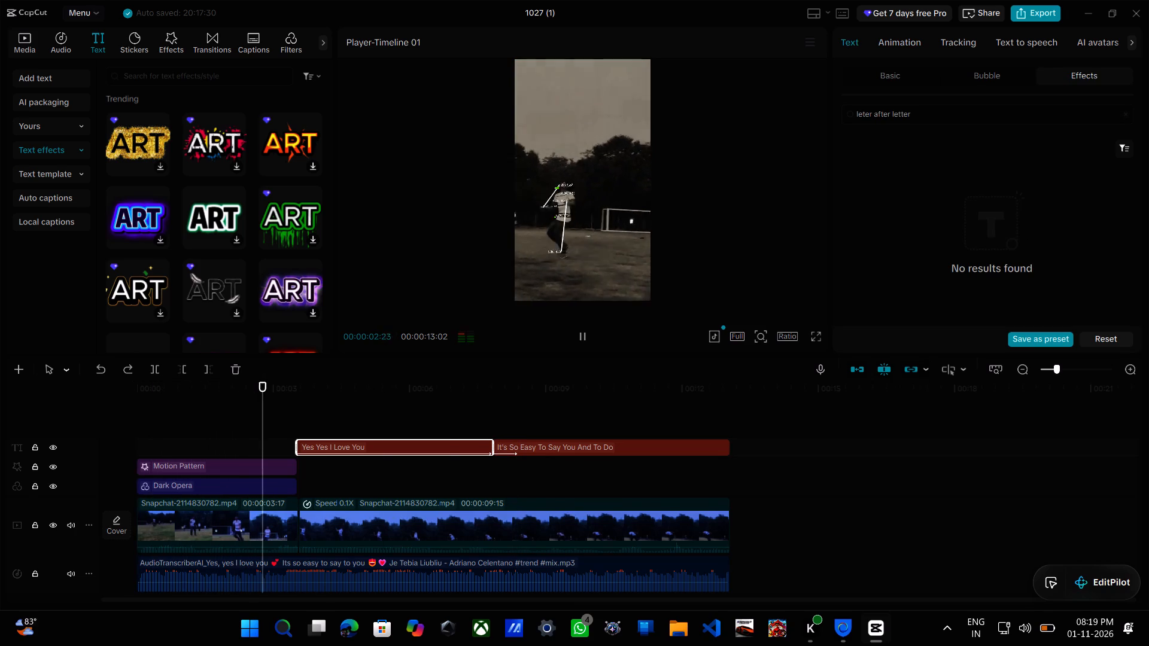
# Pause the reel's playback during the "Yes Yes I Love You" caption and minimise the editor window.
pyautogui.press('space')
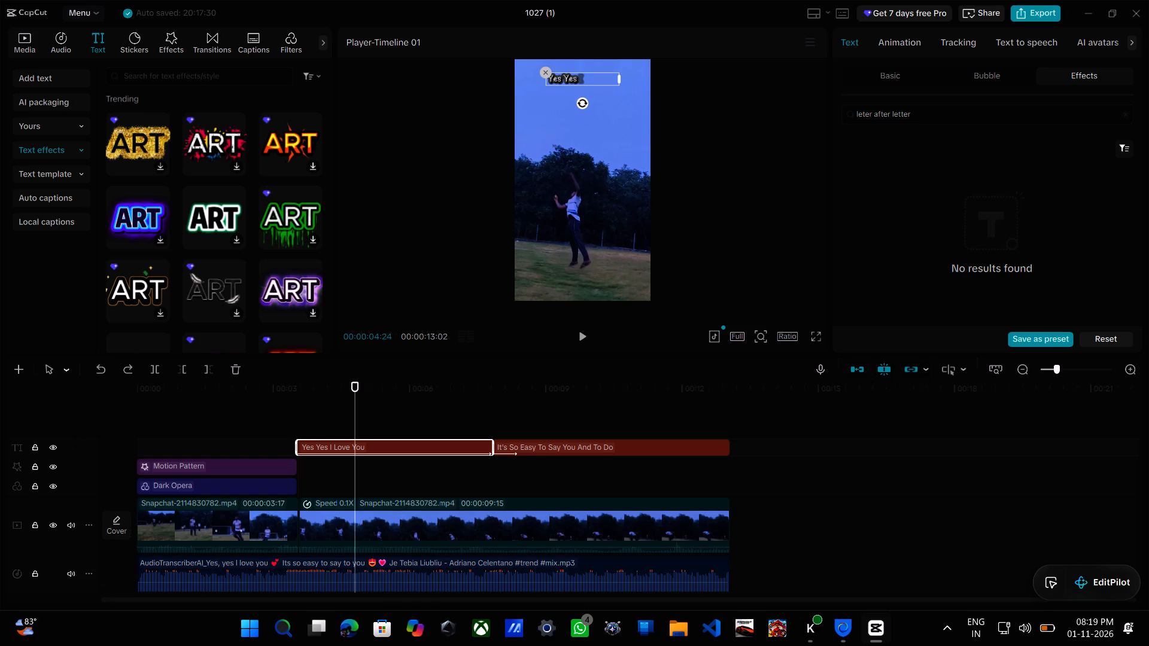
pyautogui.click(1096, 5)
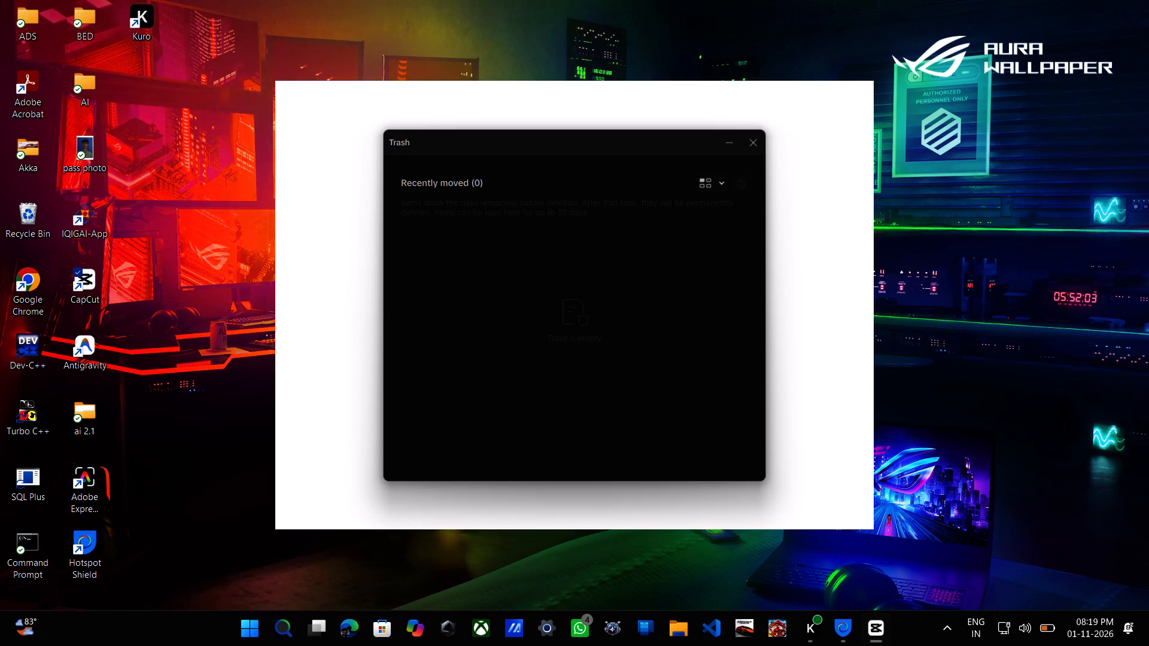
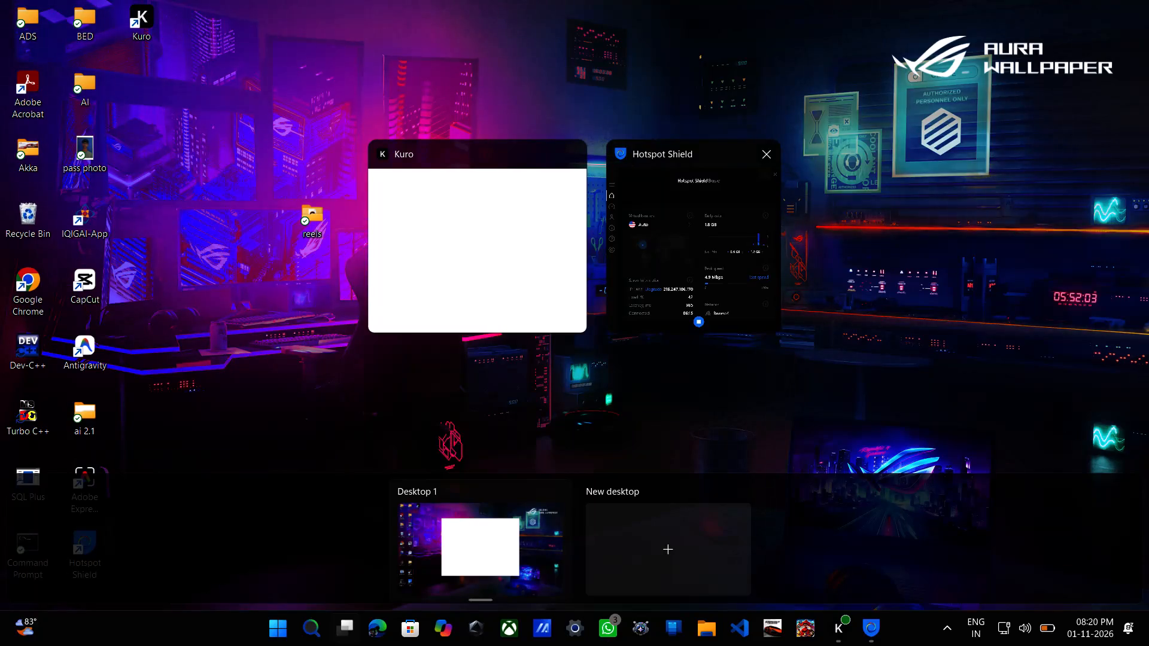
# Switch to Hotspot Shield and disconnect the VPN.
pyautogui.click(704, 269)
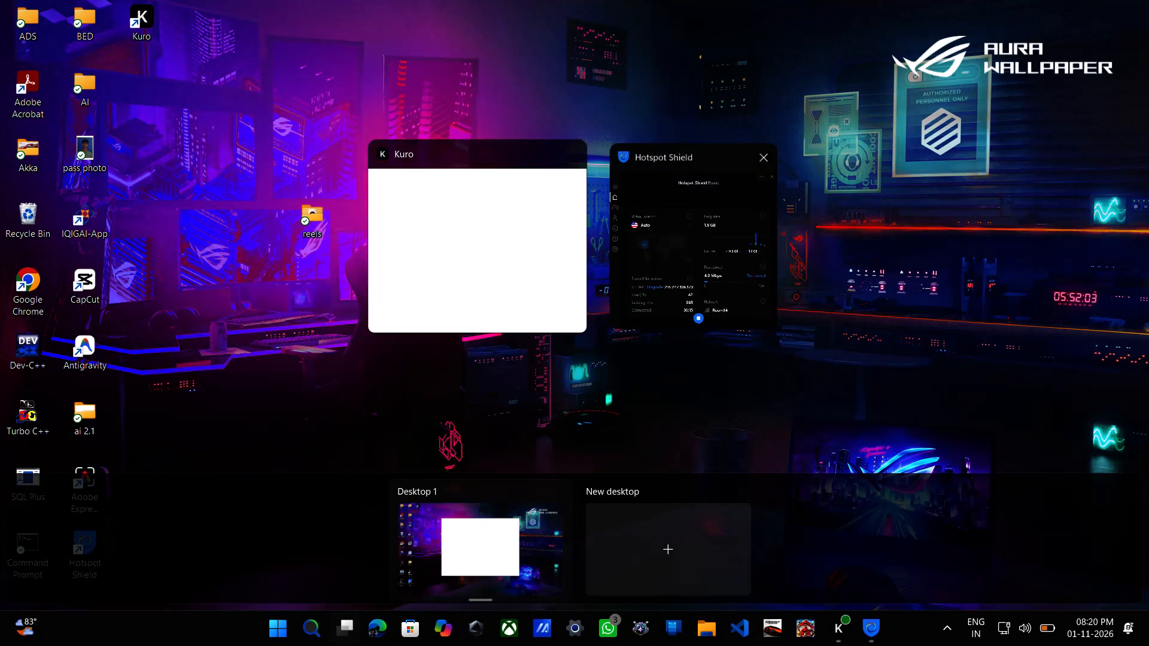
pyautogui.click(587, 502)
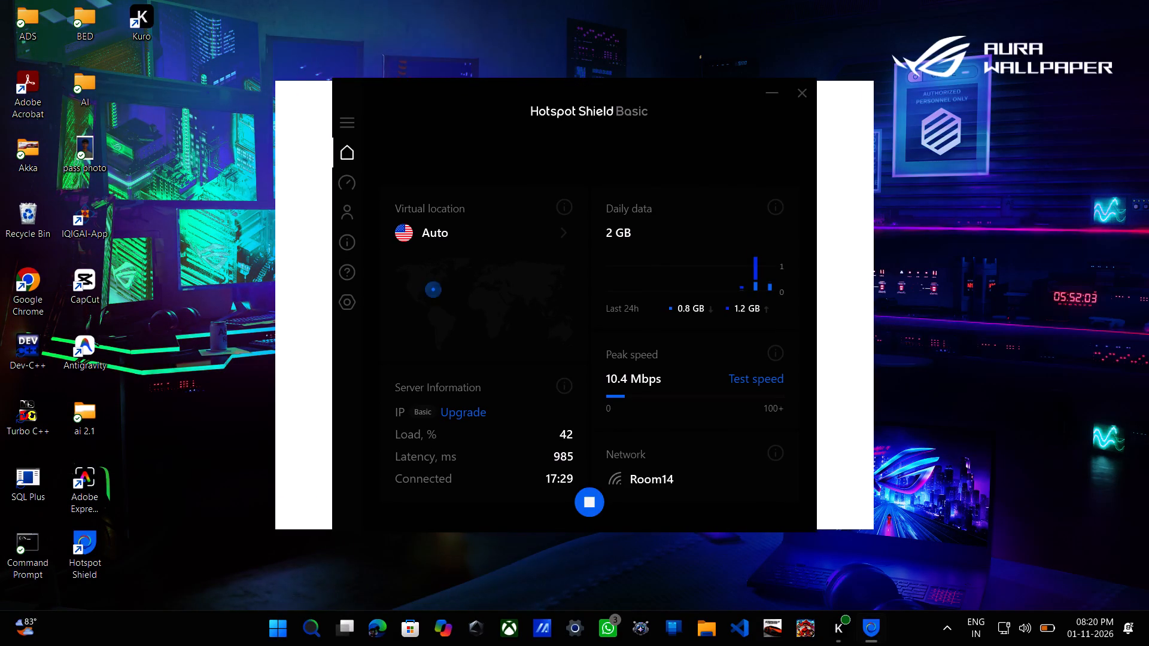
pyautogui.click(852, 629)
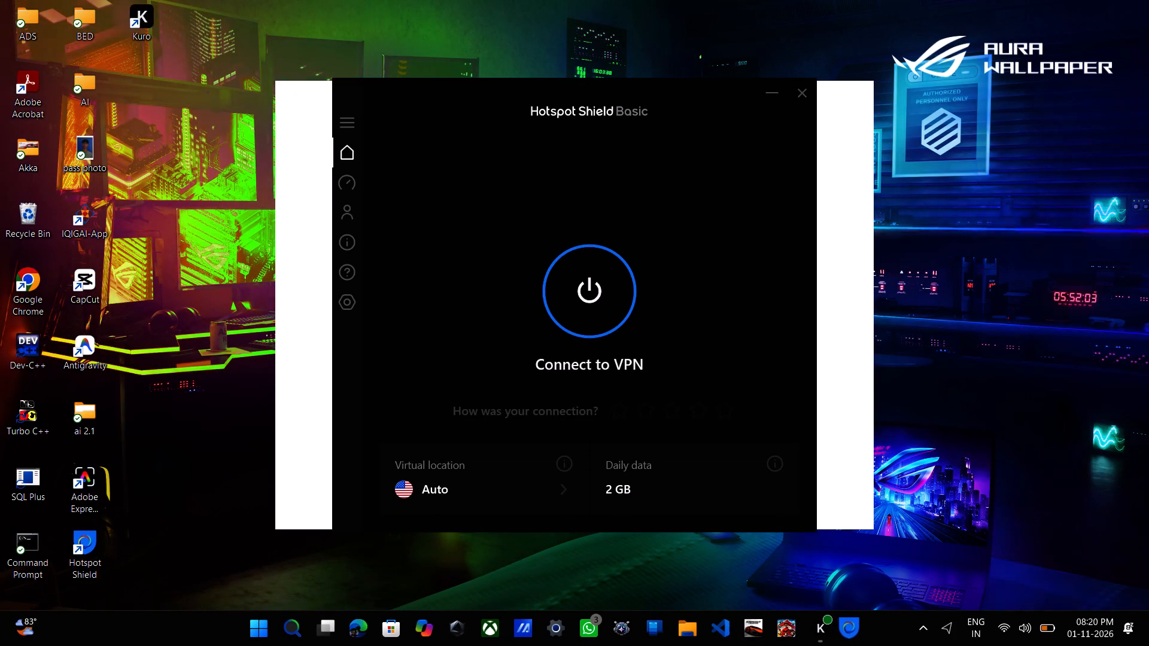